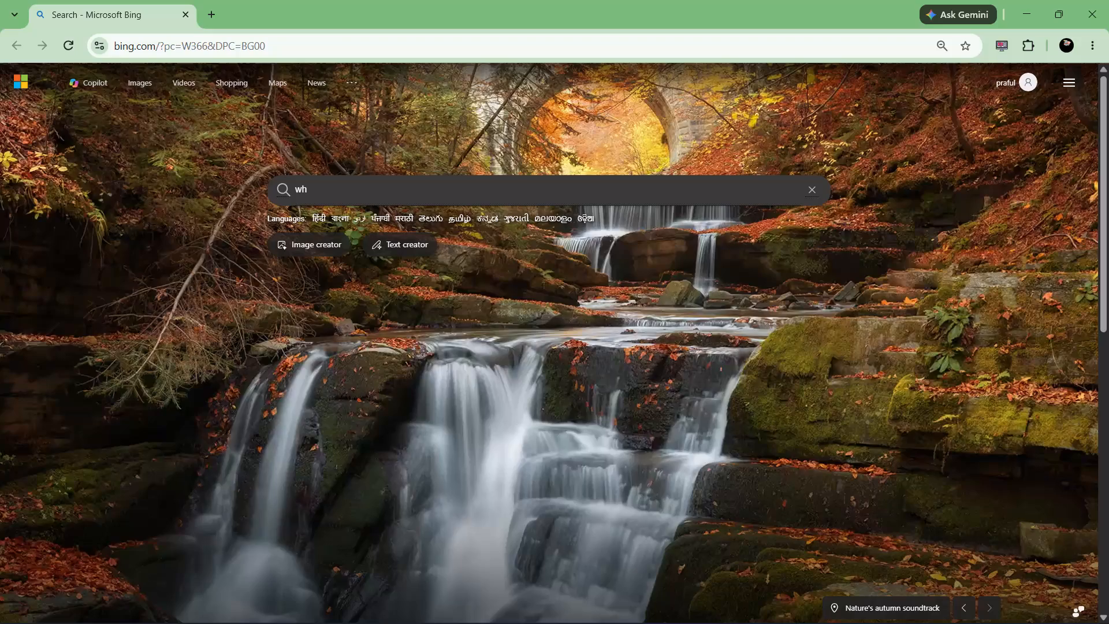
Complete the Bing search query so that it reads "whatsapp".
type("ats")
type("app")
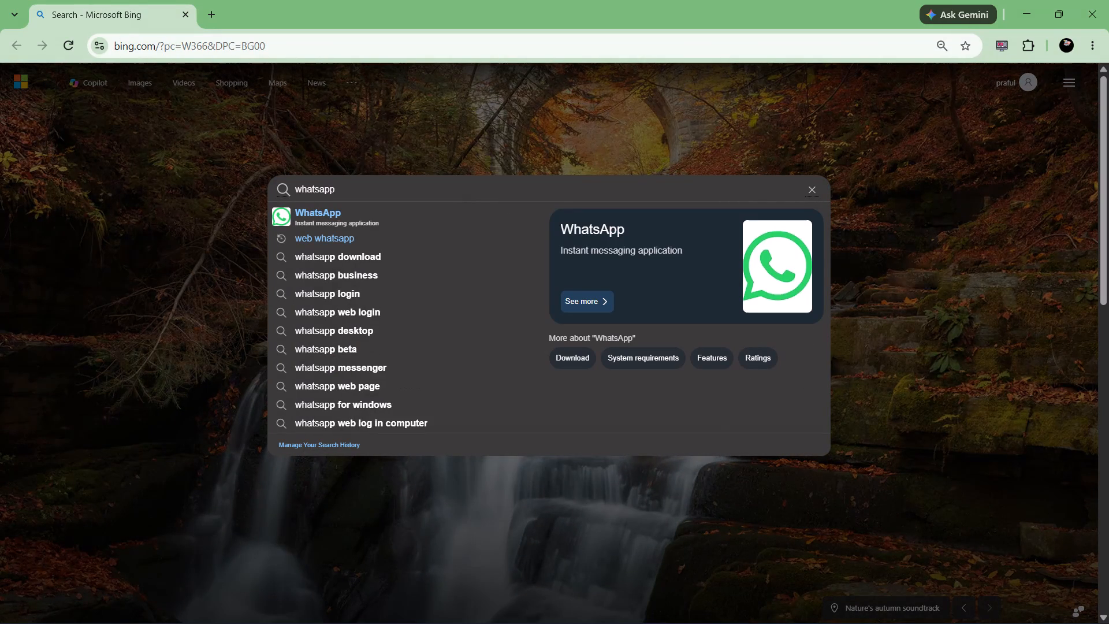
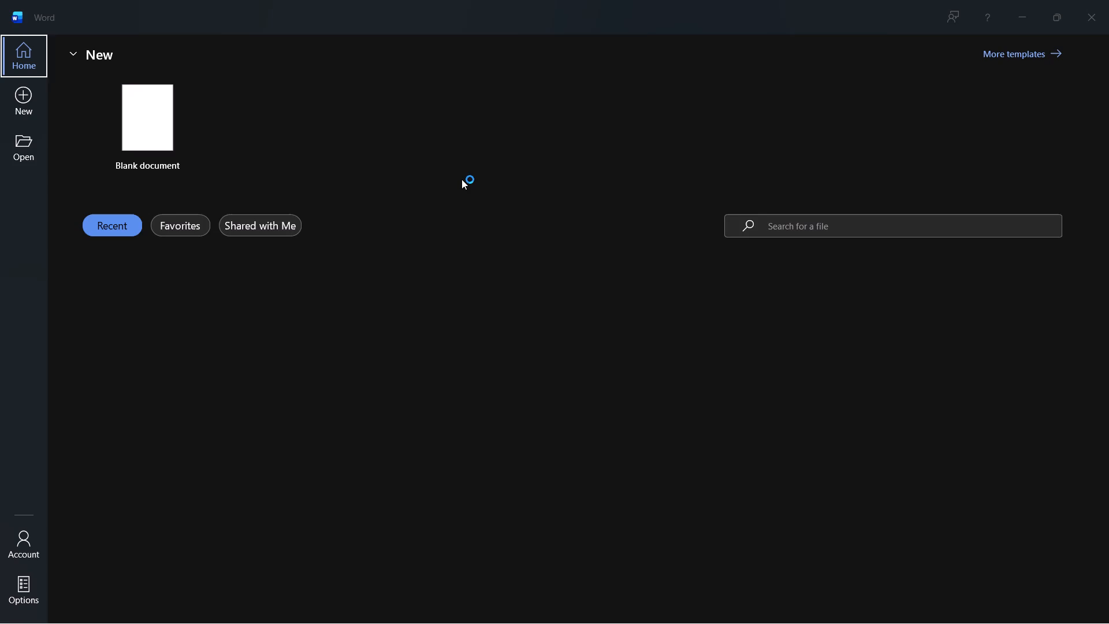
Open the recent document "Literature paper - Final Live Project.0.7".
left_click(397, 307)
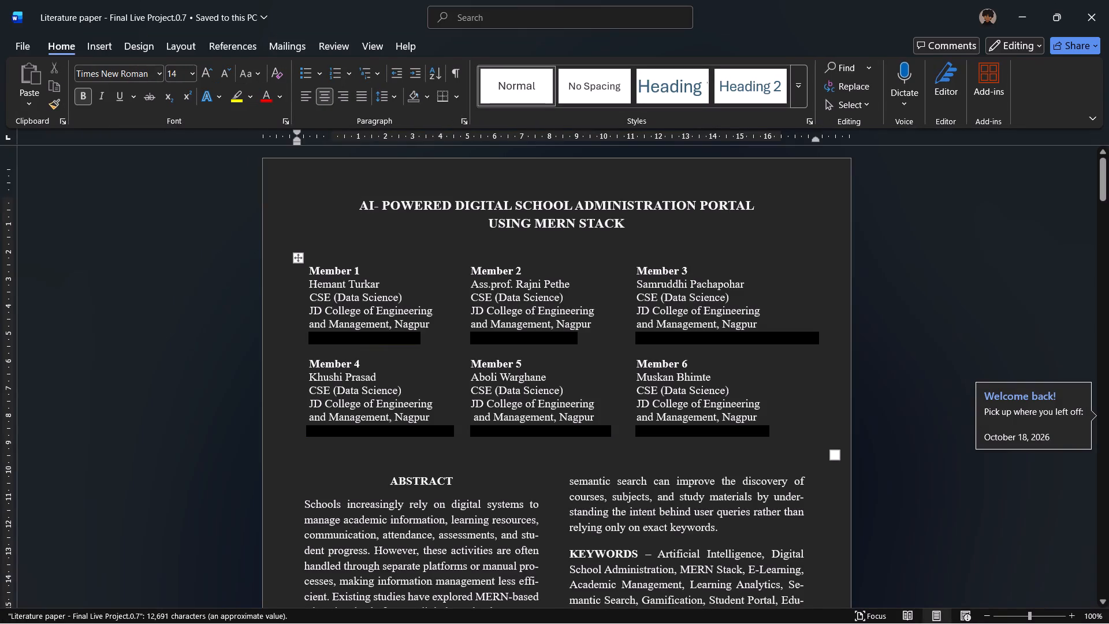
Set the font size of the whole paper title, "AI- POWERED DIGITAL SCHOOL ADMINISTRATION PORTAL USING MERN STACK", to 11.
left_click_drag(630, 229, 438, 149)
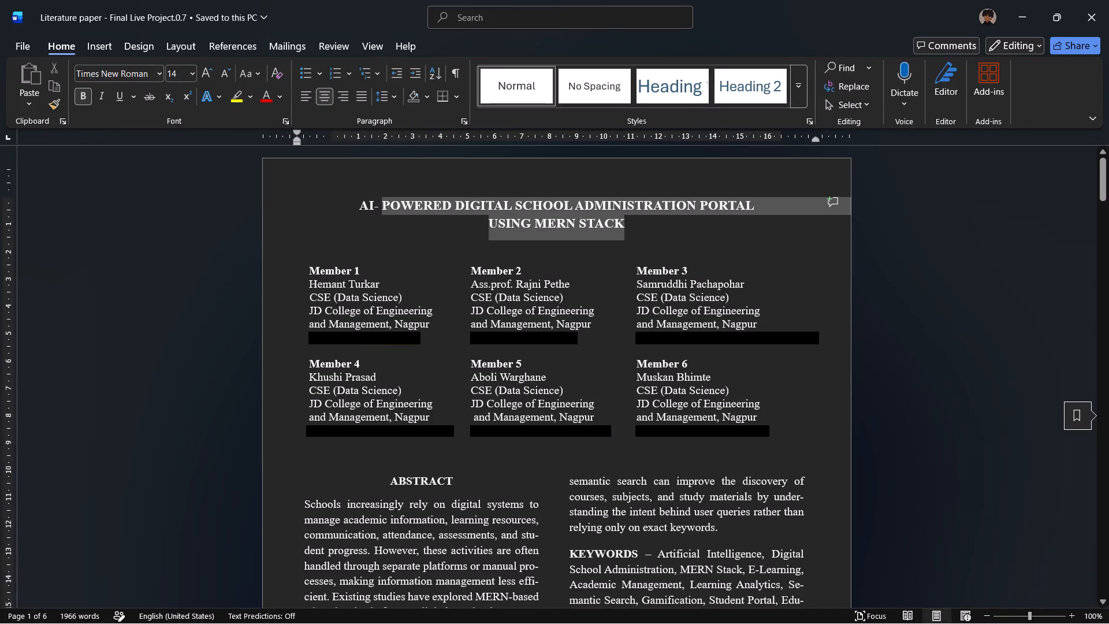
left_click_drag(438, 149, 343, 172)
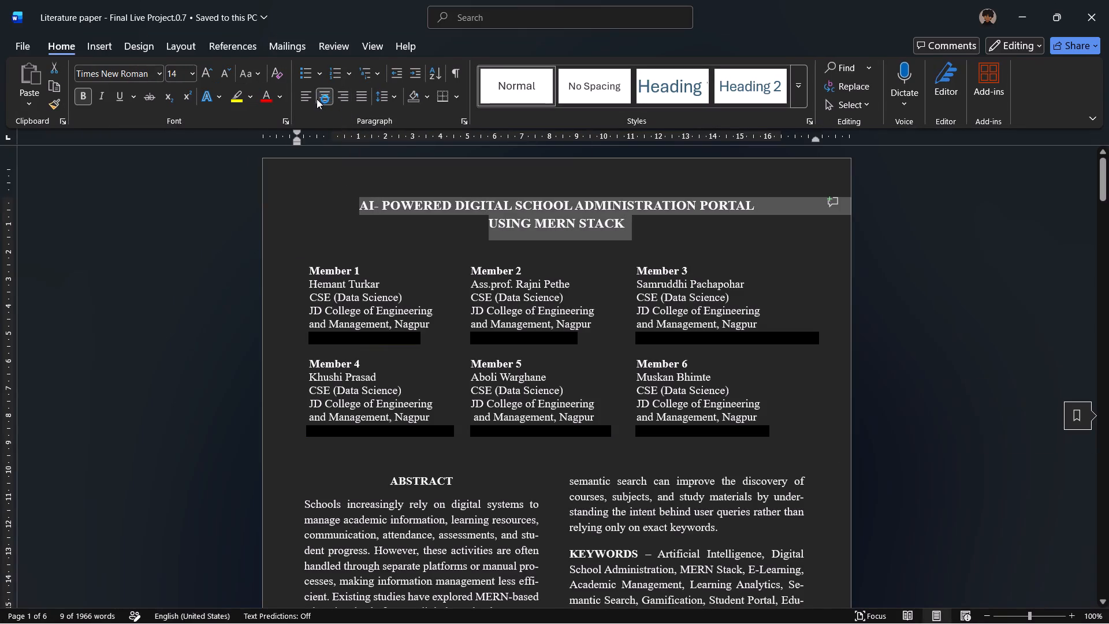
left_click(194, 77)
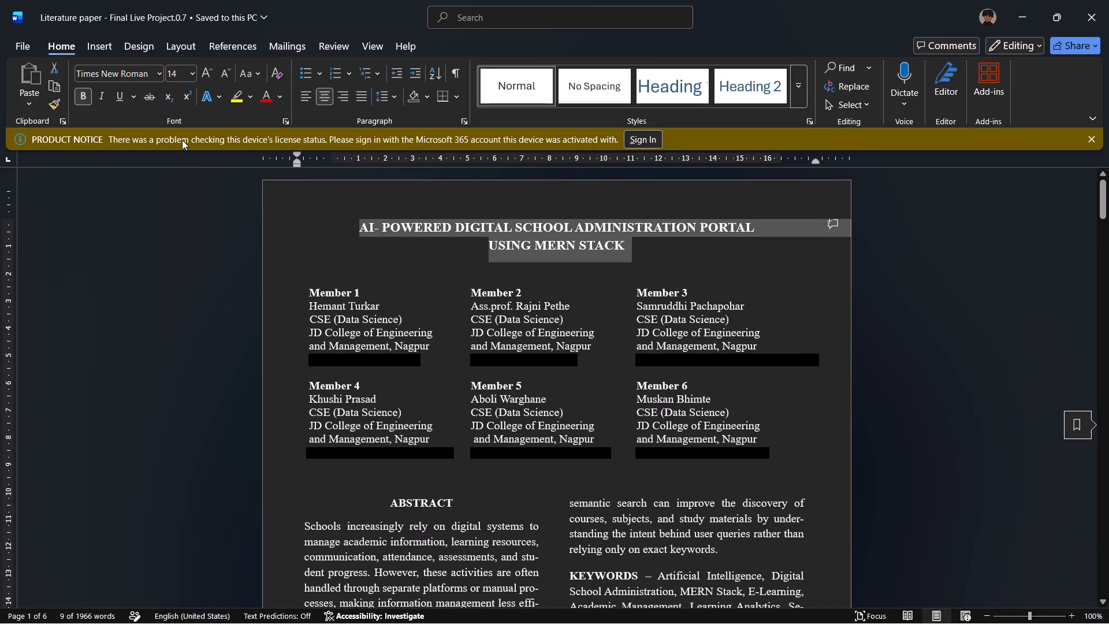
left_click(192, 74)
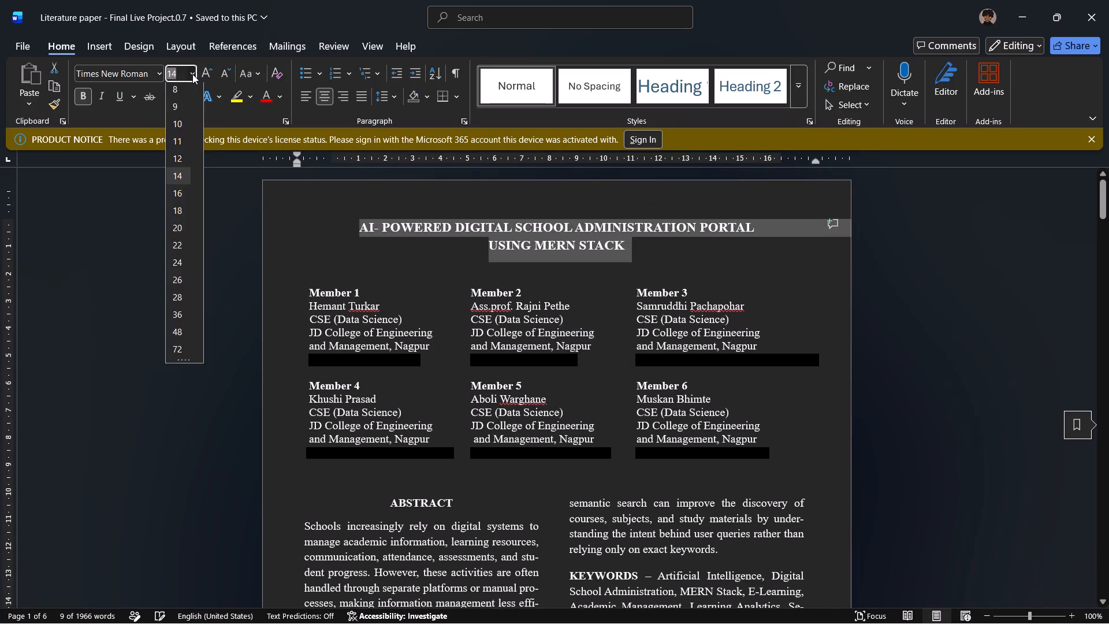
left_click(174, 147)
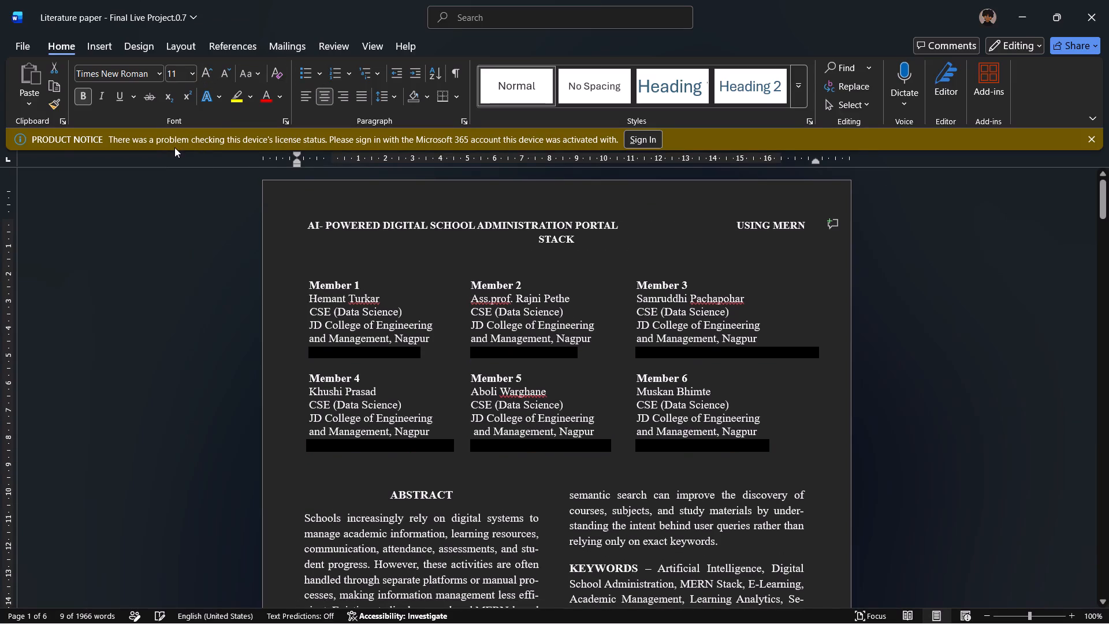
Delete the extra spaces between "PORTAL" and "USING MERN STACK" in the paper title, leaving a single space.
left_click(742, 231)
left_click(725, 229)
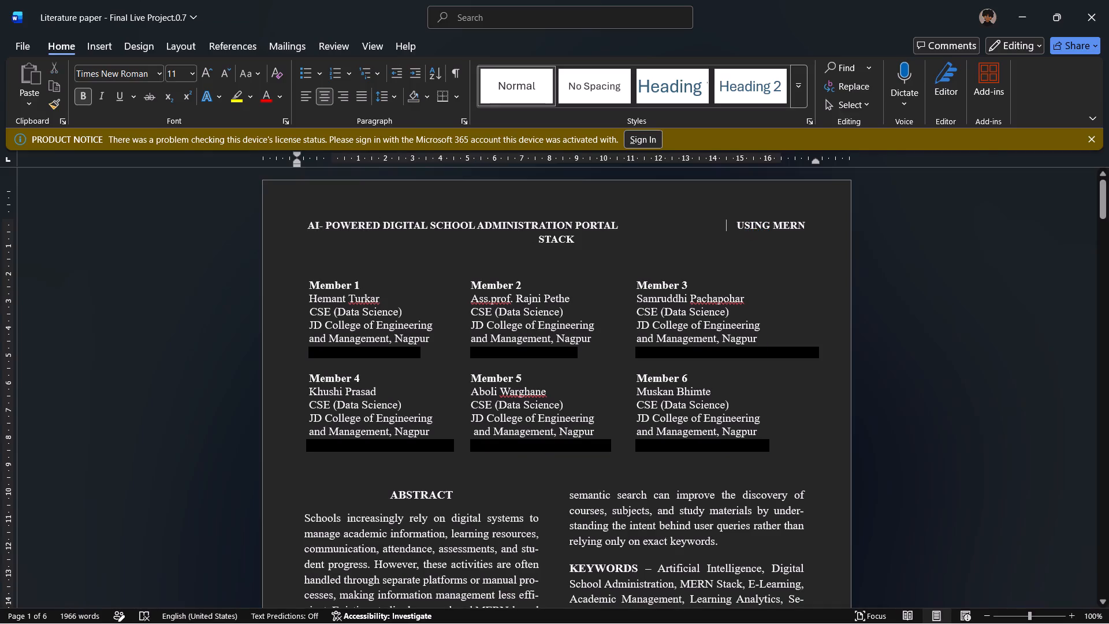
left_click(731, 227)
key("BackSpace")
key("BackSpace")
key("BackSpace")
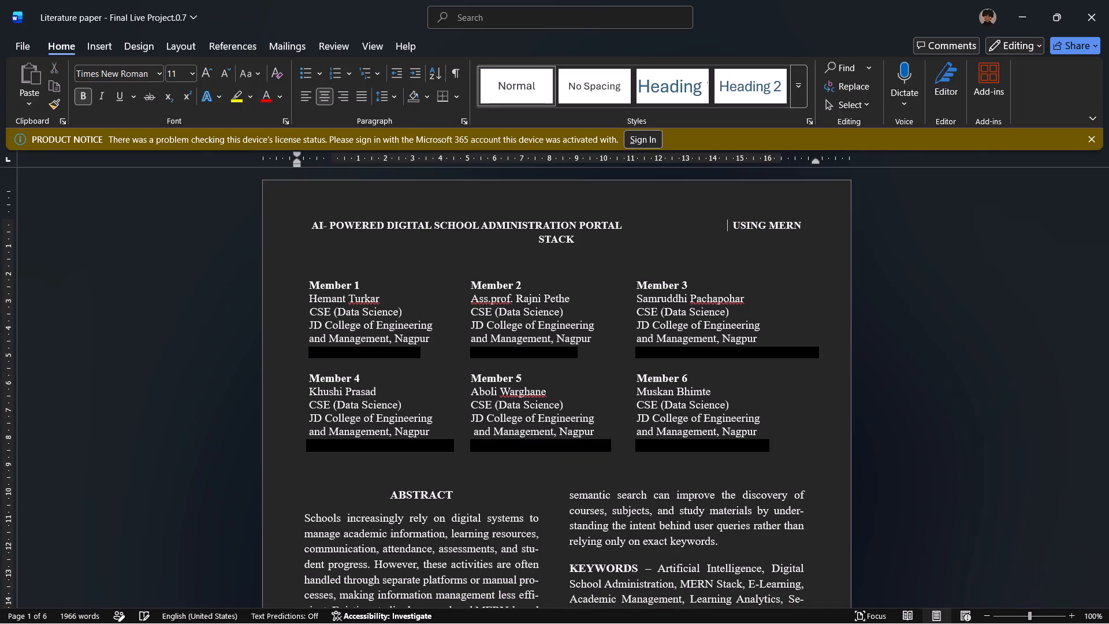
key("BackSpace")
key("BackSpace")
key("BackSpace")
key("BackSpace")
key("BackSpace")
key("BackSpace")
key("BackSpace")
key("BackSpace")
key("BackSpace")
key("BackSpace")
key("BackSpace")
key("BackSpace")
key("BackSpace")
key("BackSpace")
key("BackSpace")
key("BackSpace")
key("BackSpace")
key("BackSpace")
key("BackSpace")
key("BackSpace")
key("BackSpace")
key("BackSpace")
key("BackSpace")
key("BackSpace")
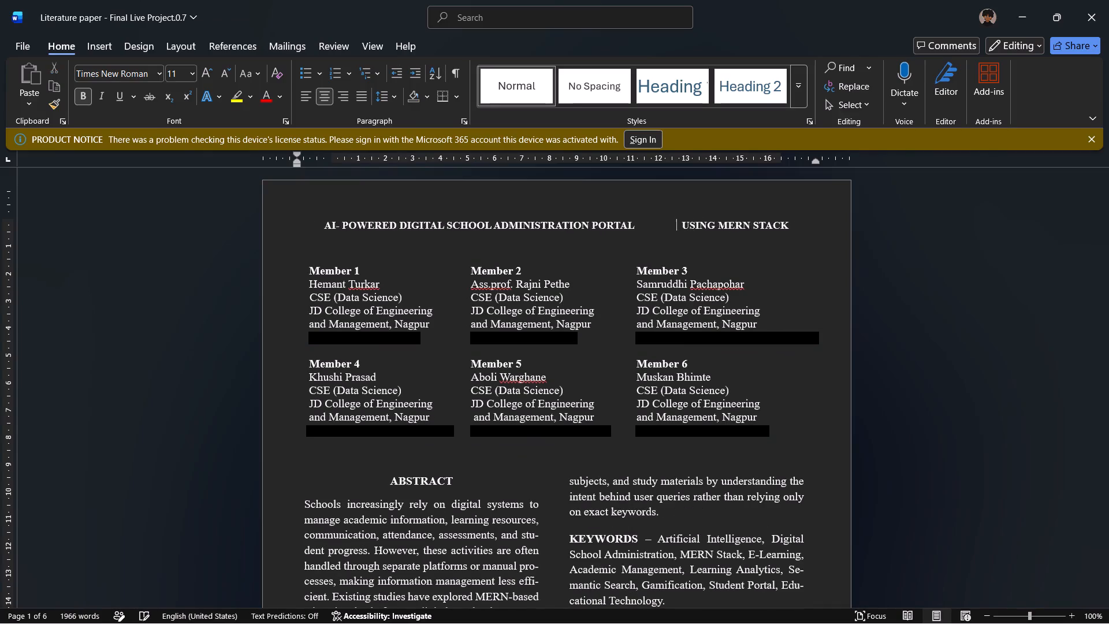
key("Right")
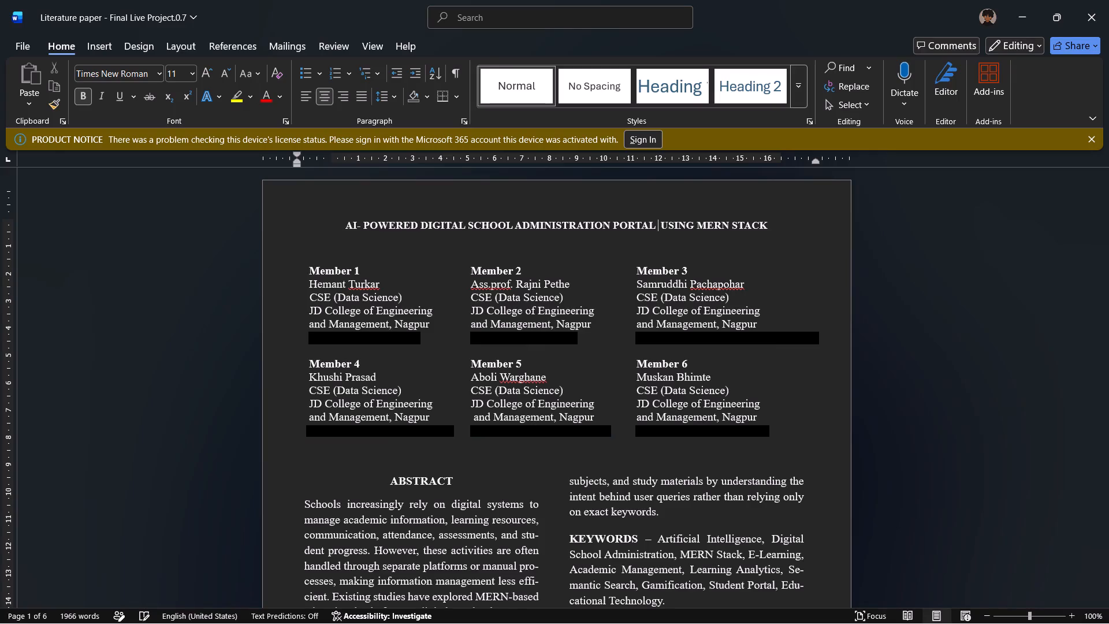
key("Right")
key("BackSpace")
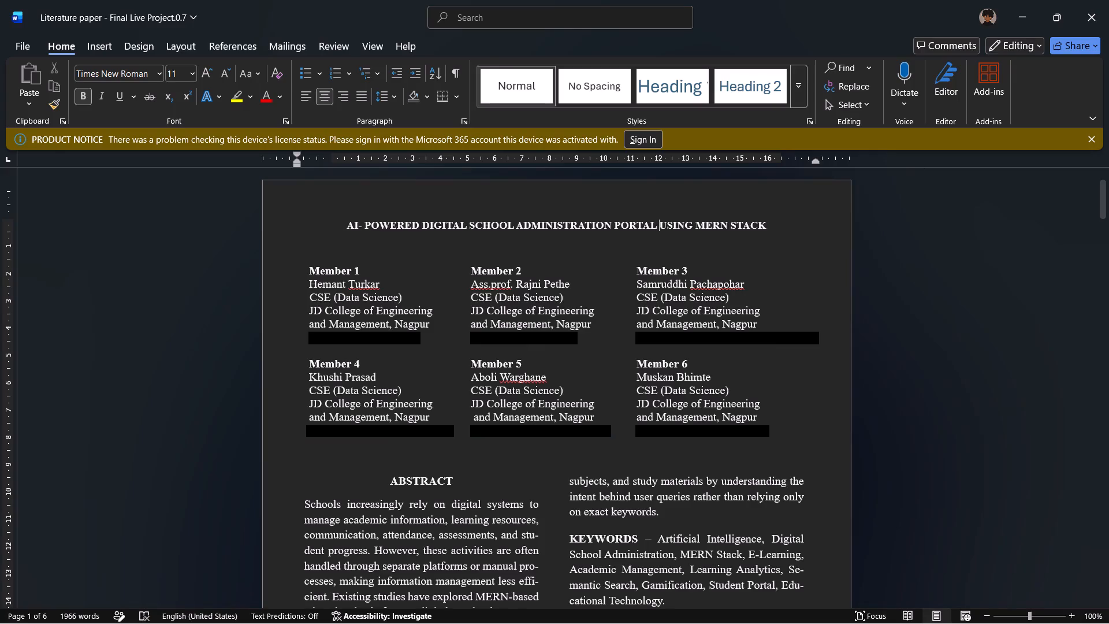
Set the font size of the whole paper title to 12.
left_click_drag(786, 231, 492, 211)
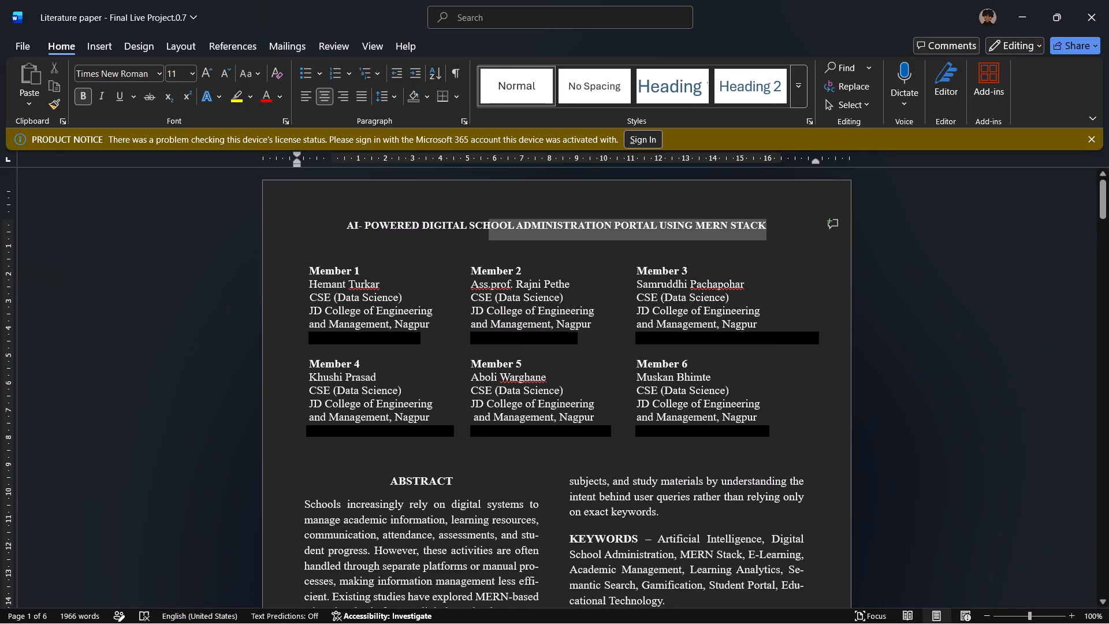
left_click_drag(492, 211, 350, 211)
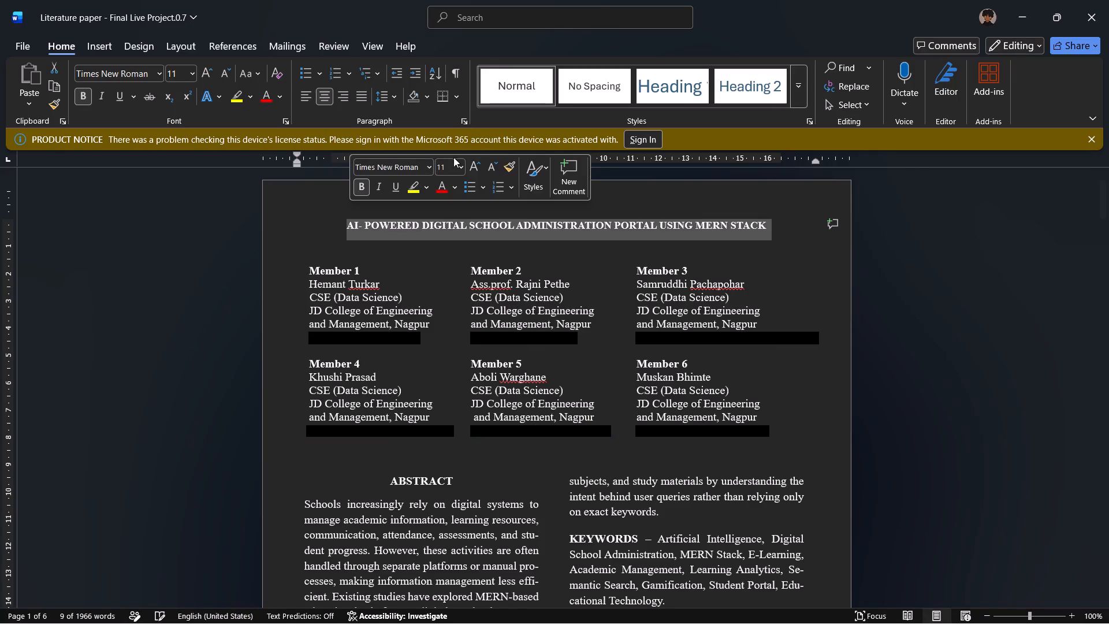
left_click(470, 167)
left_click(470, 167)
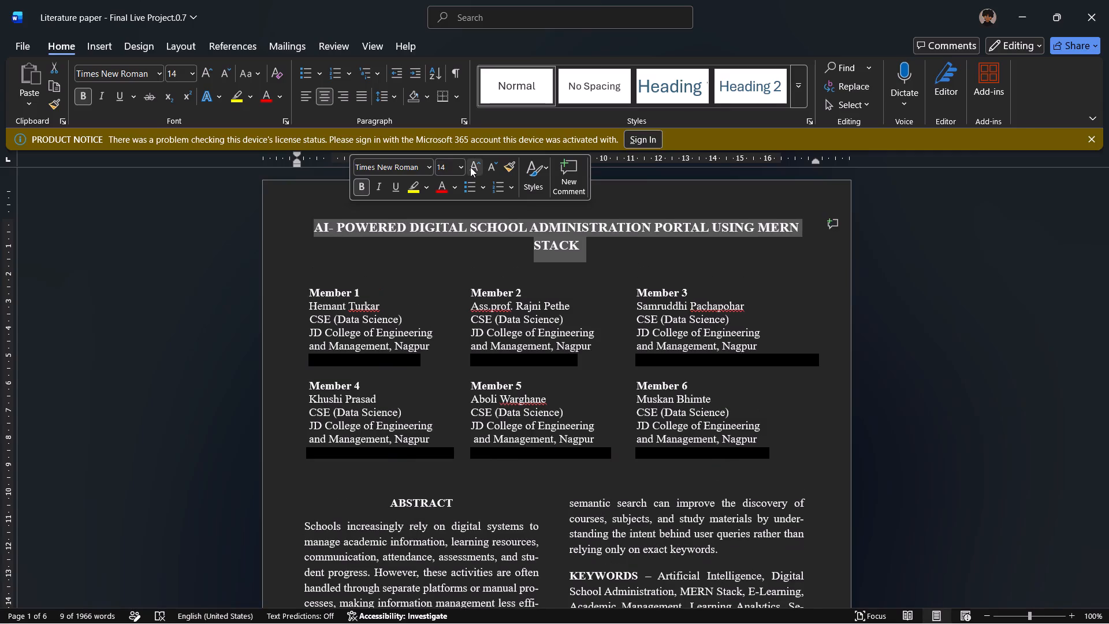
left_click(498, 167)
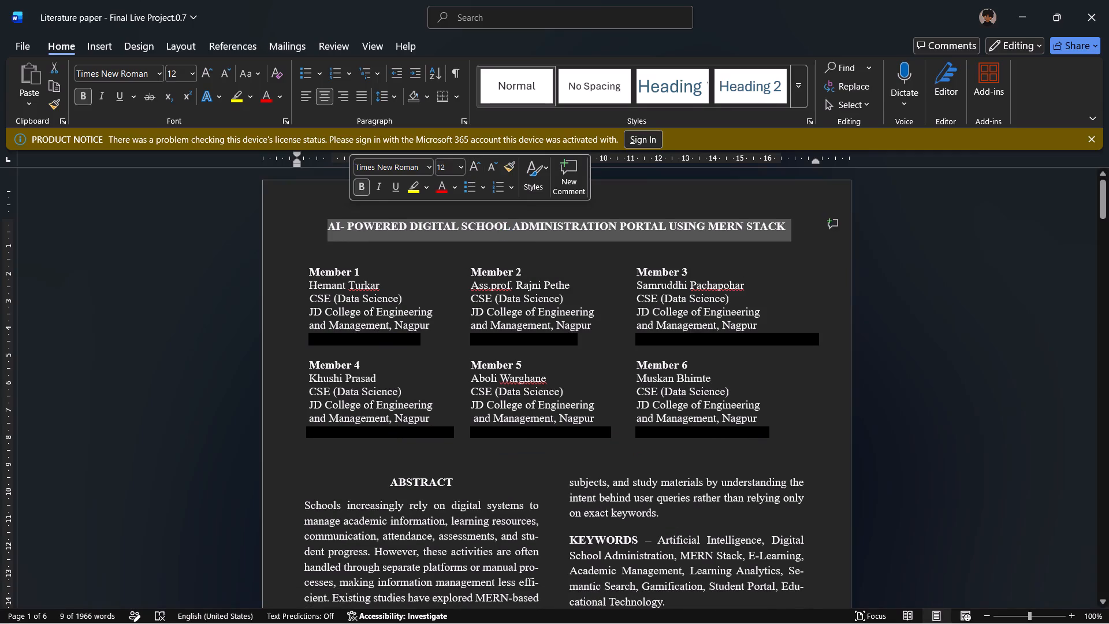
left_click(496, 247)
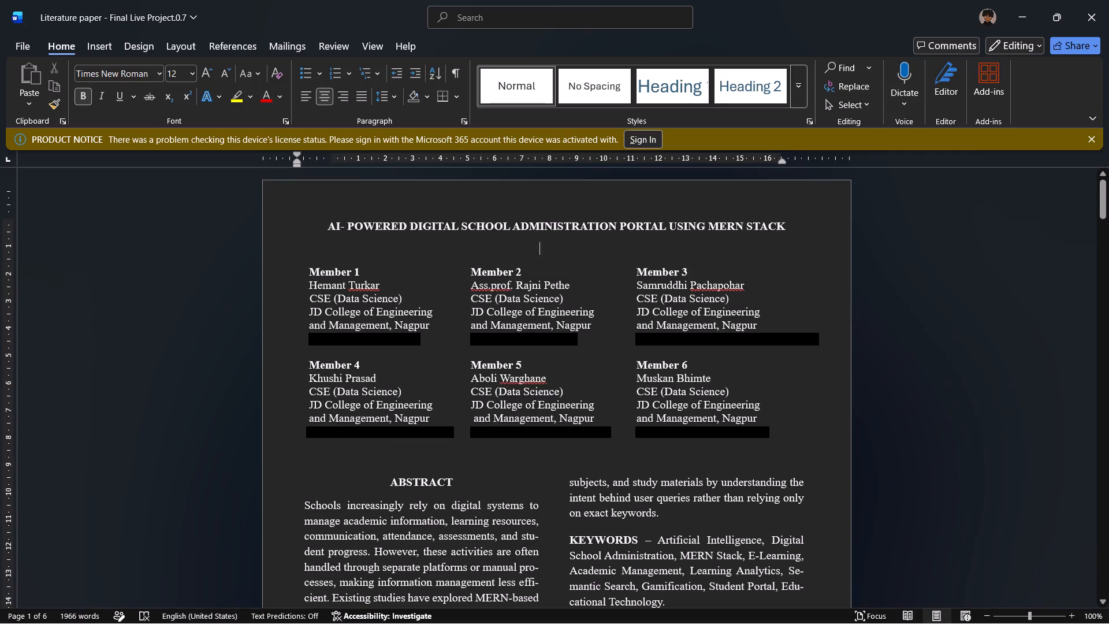
Increase the font size of the whole paper title to 14.
left_click_drag(328, 226, 467, 236)
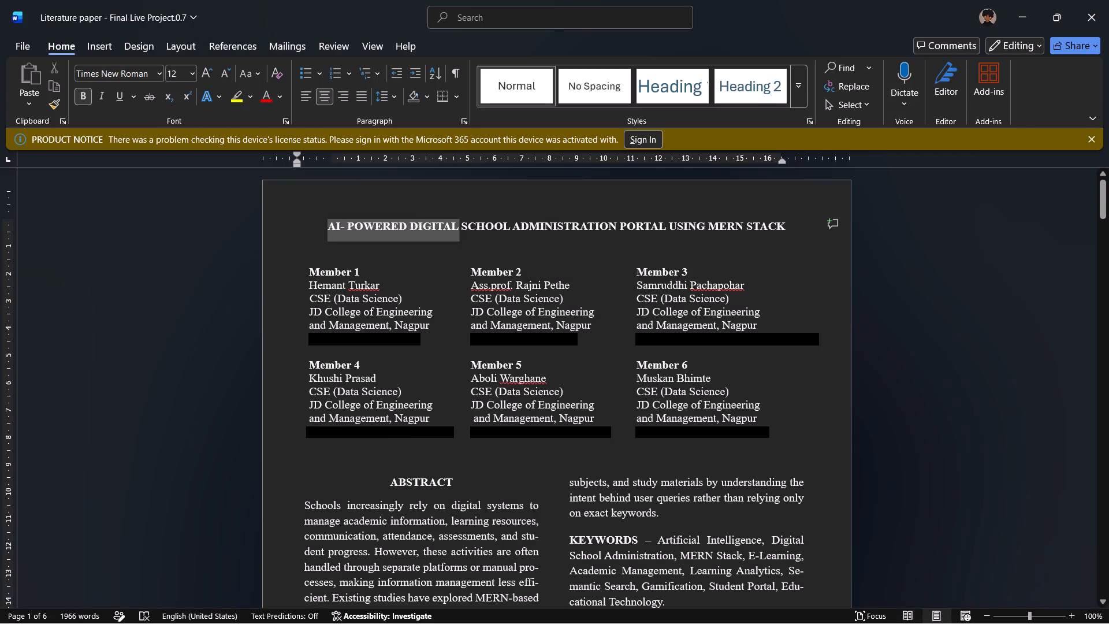
left_click_drag(467, 236, 791, 218)
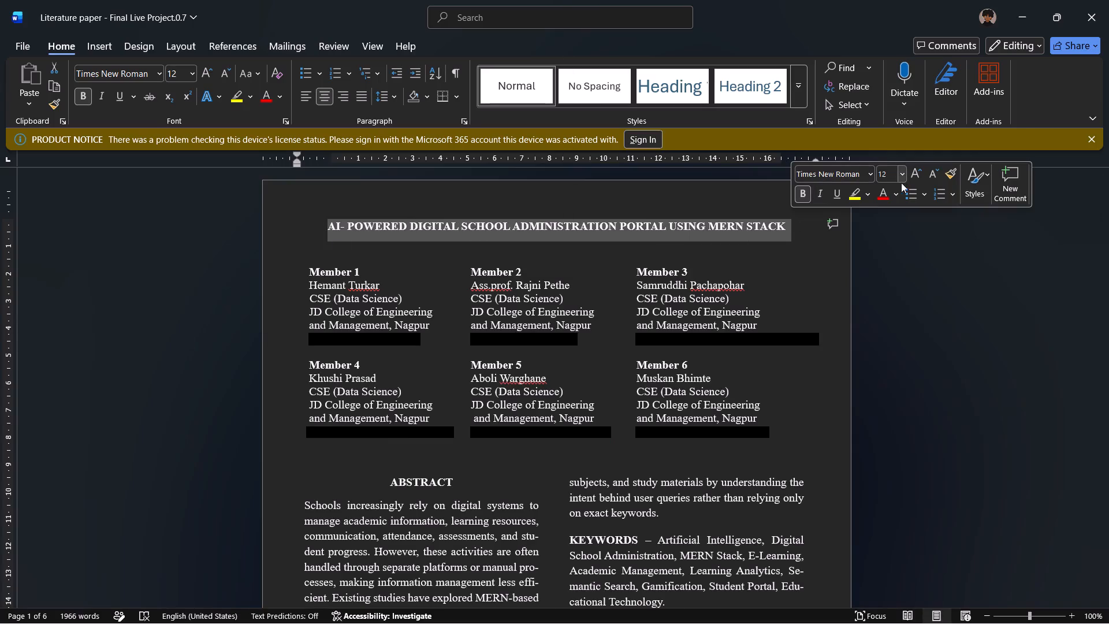
left_click(919, 178)
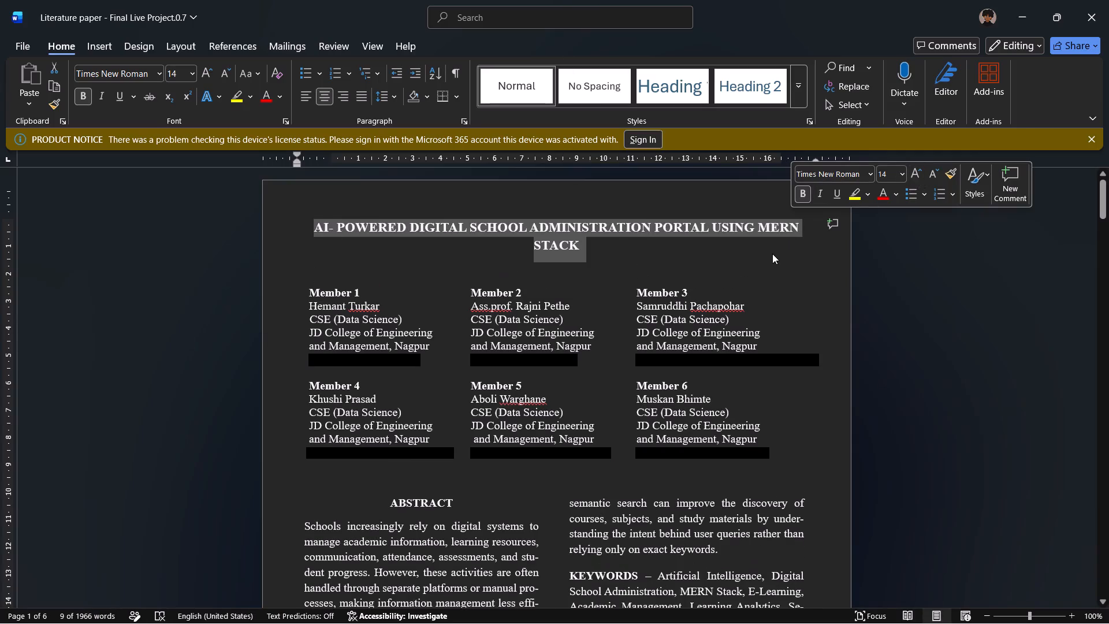
left_click(768, 255)
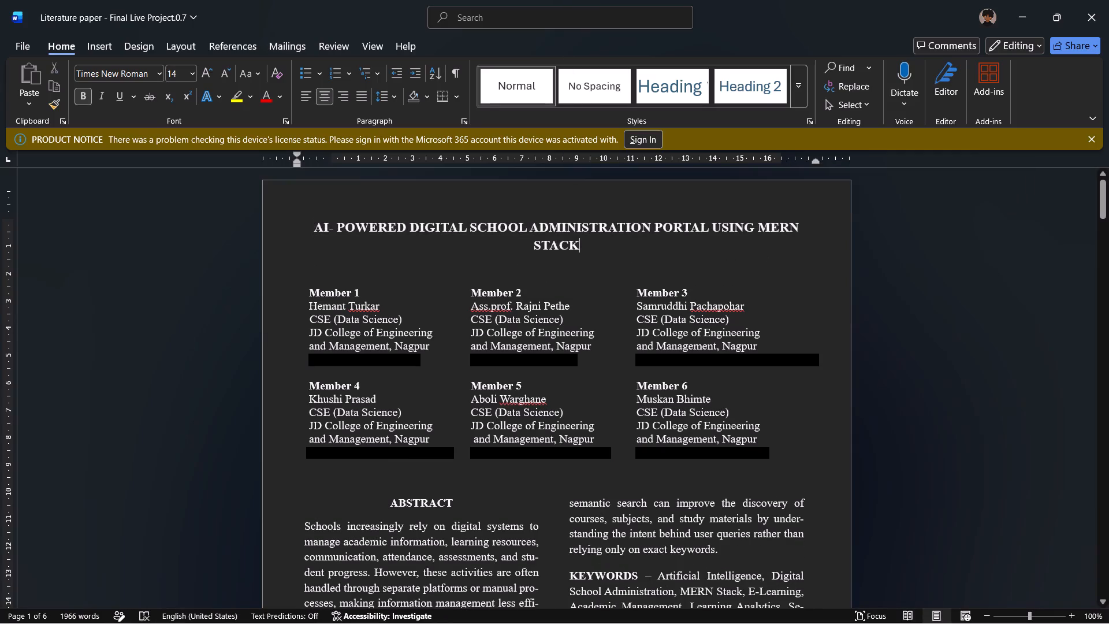
Break the title before "USING MERN STACK" so that this phrase starts on its own line.
left_click(712, 234)
key("Return")
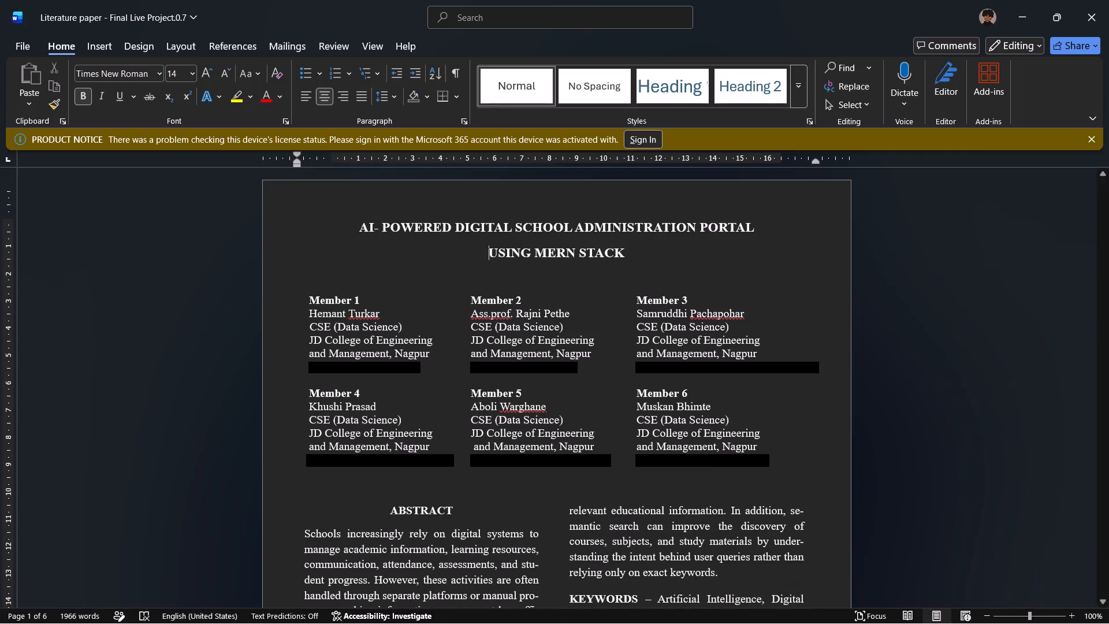
Review the paper's layout from the member details on the first page through to the references on the last page.
scroll(683, 267, "down", 2)
scroll(683, 267, "up", 1)
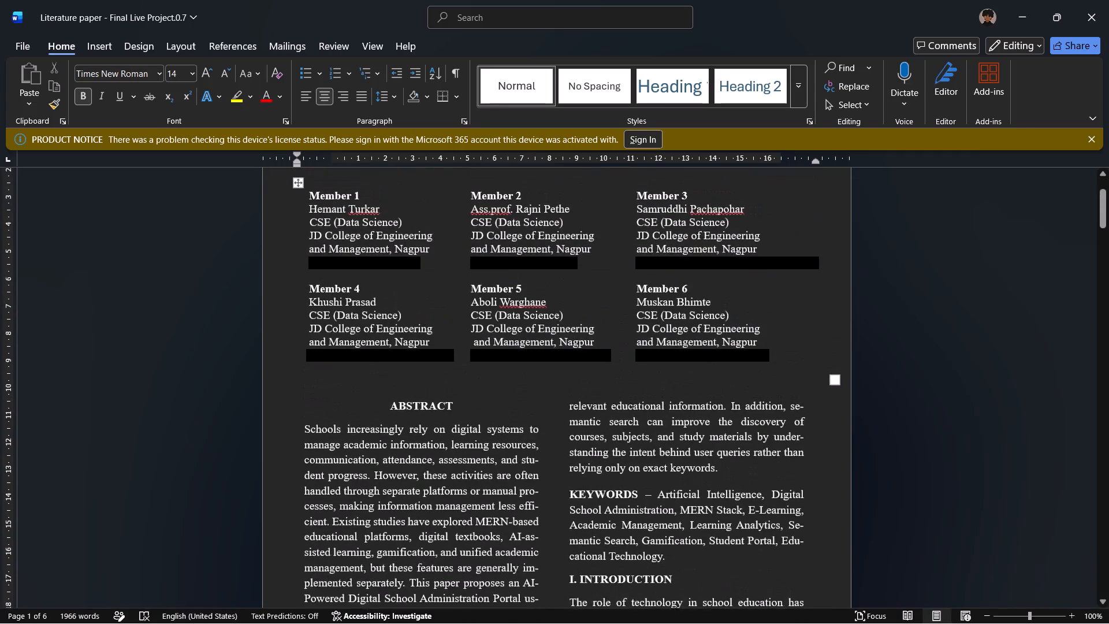
scroll(683, 267, "down", 1)
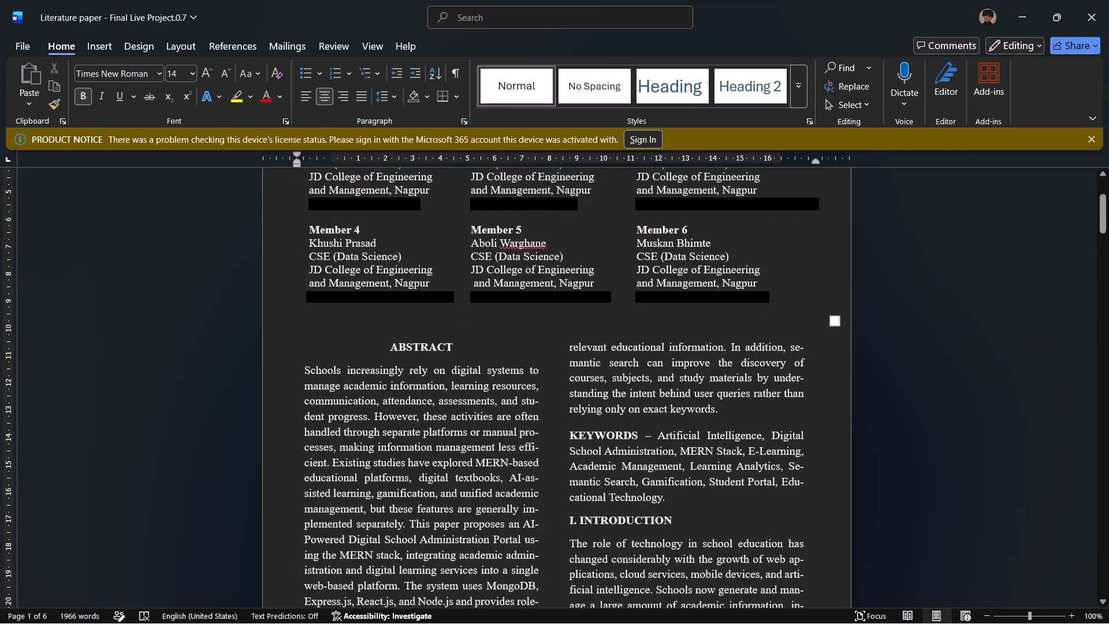
scroll(683, 267, "down", 2)
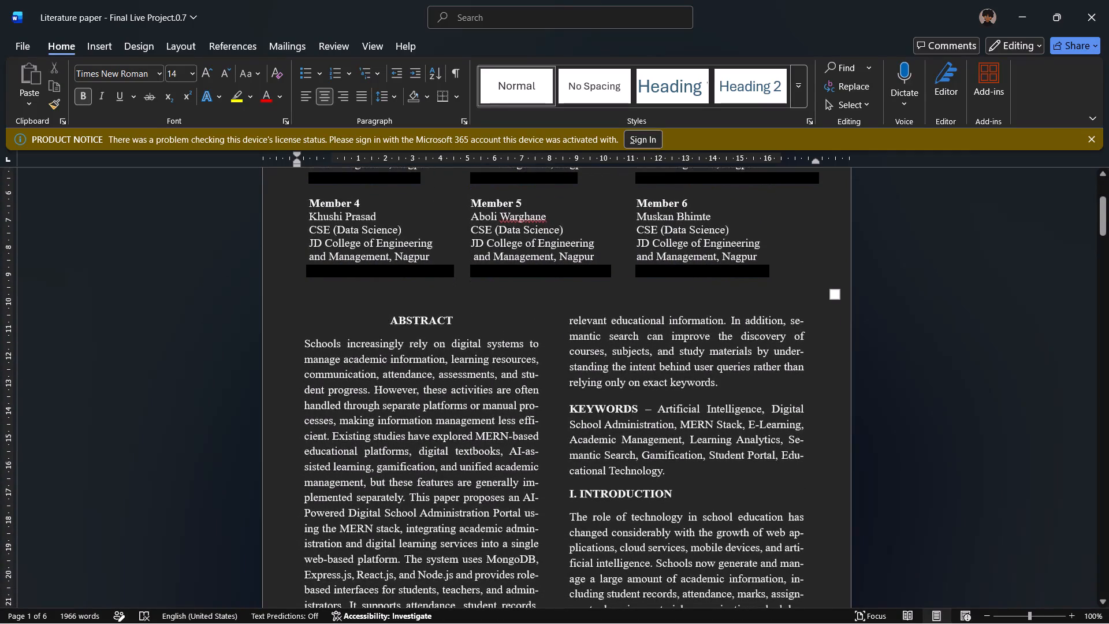
scroll(683, 267, "down", 2)
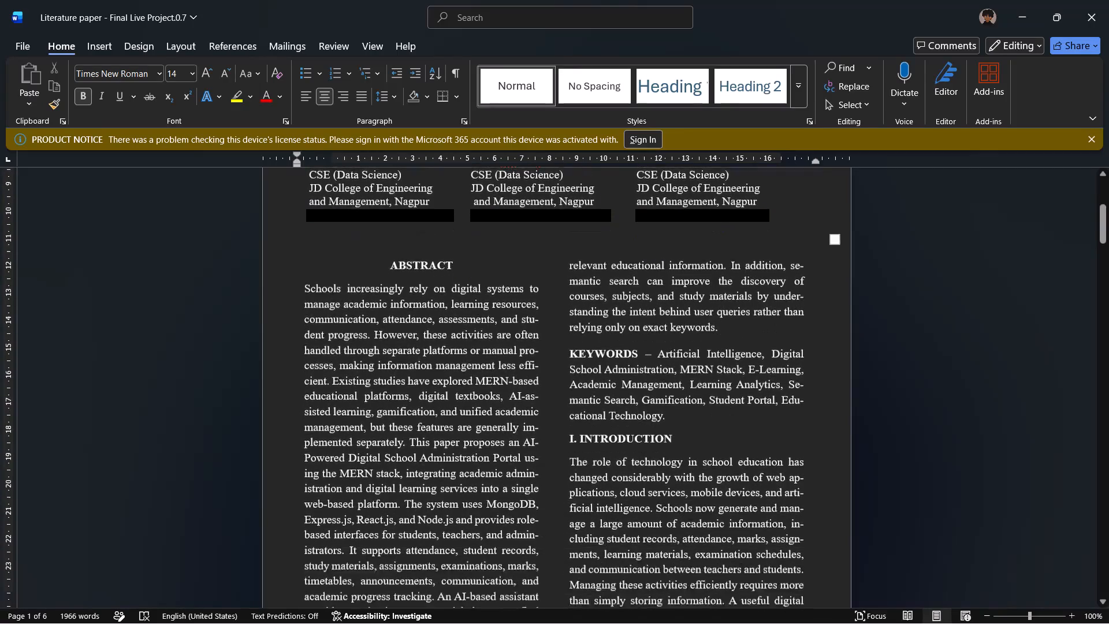
scroll(683, 267, "down", 2)
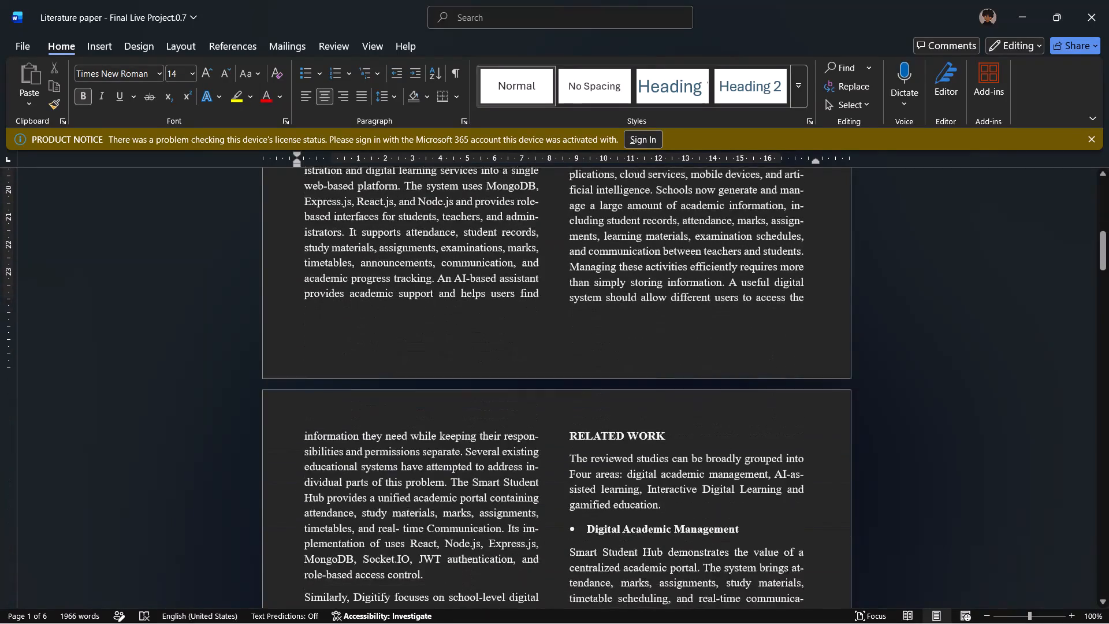
scroll(683, 267, "down", 4)
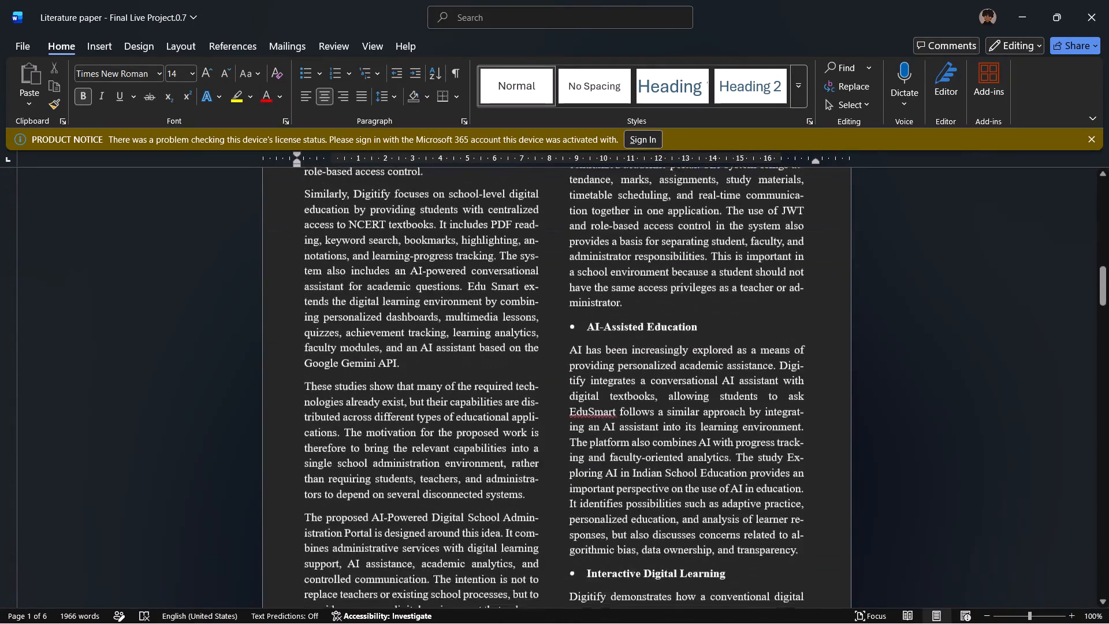
scroll(683, 267, "down", 4)
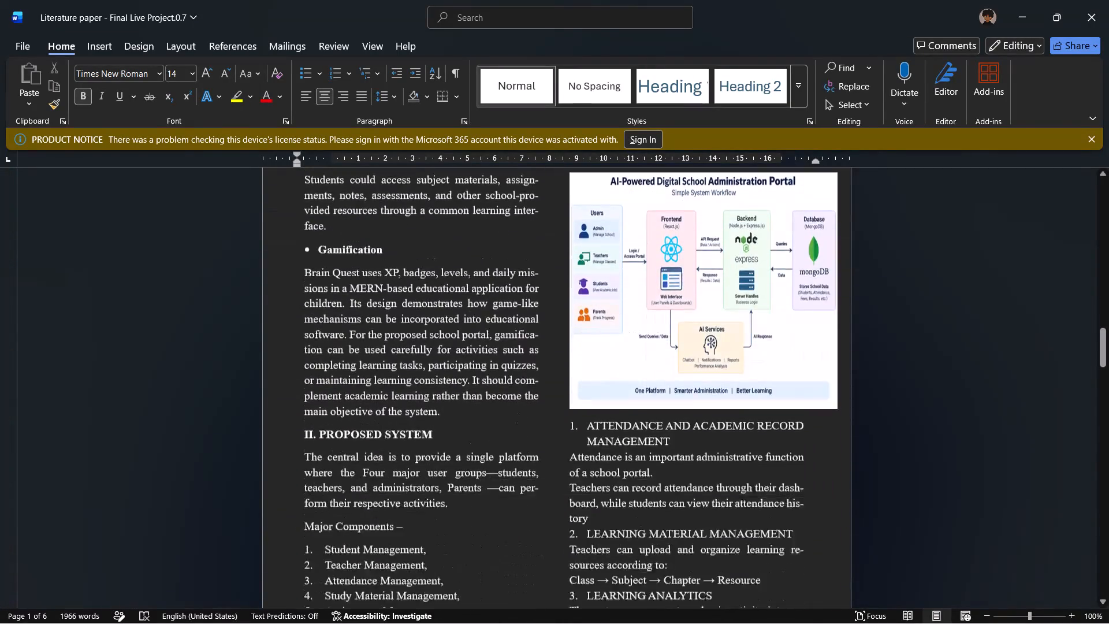
scroll(683, 267, "down", 4)
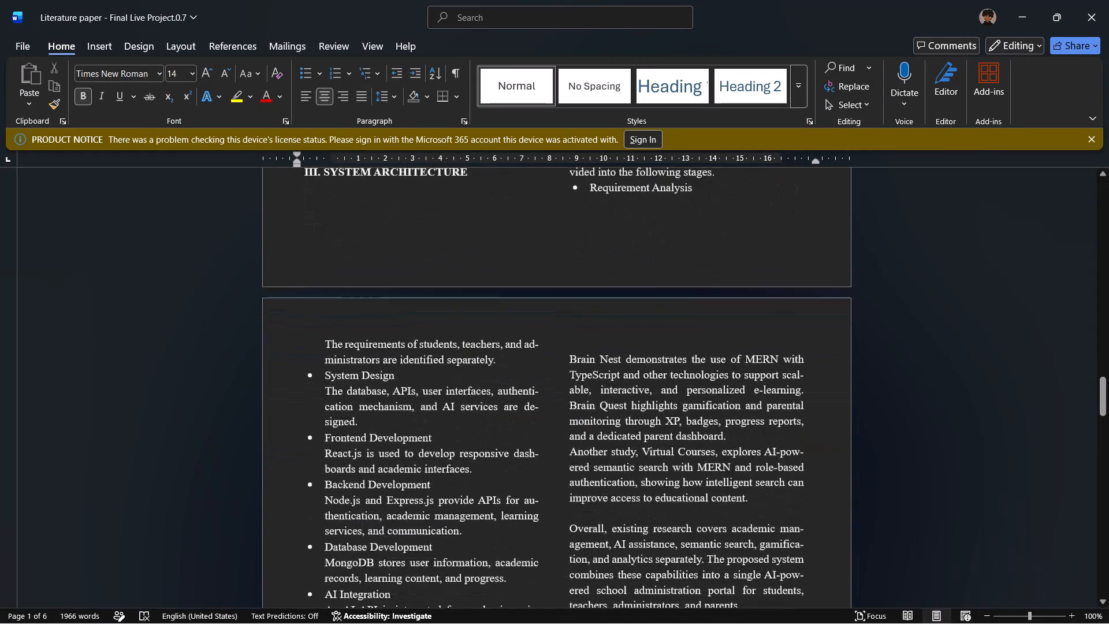
scroll(683, 267, "down", 4)
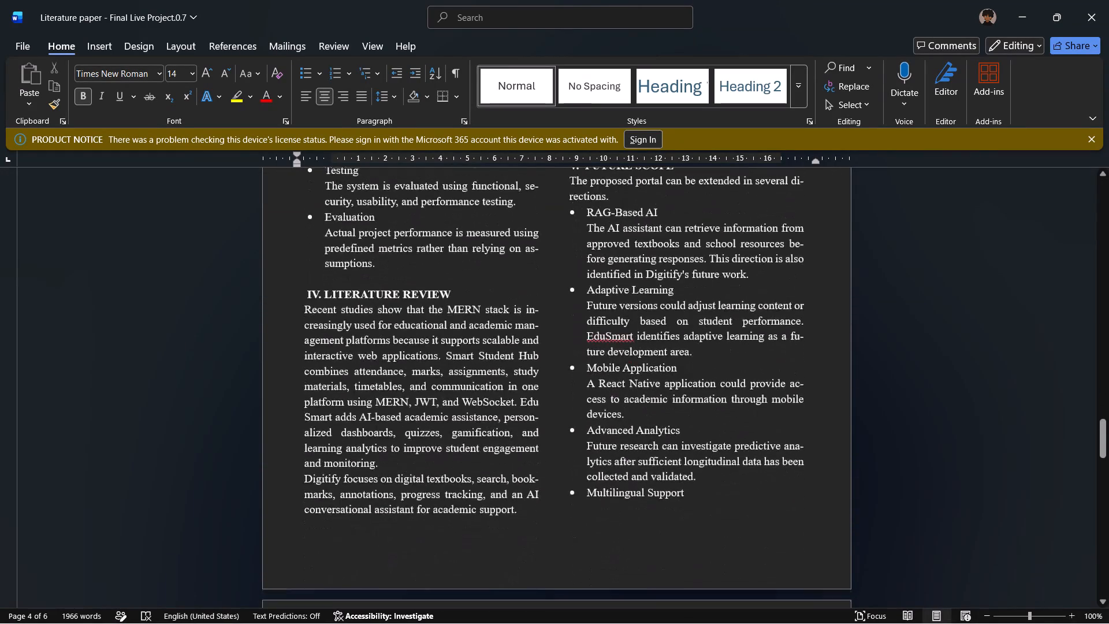
scroll(683, 267, "down", 6)
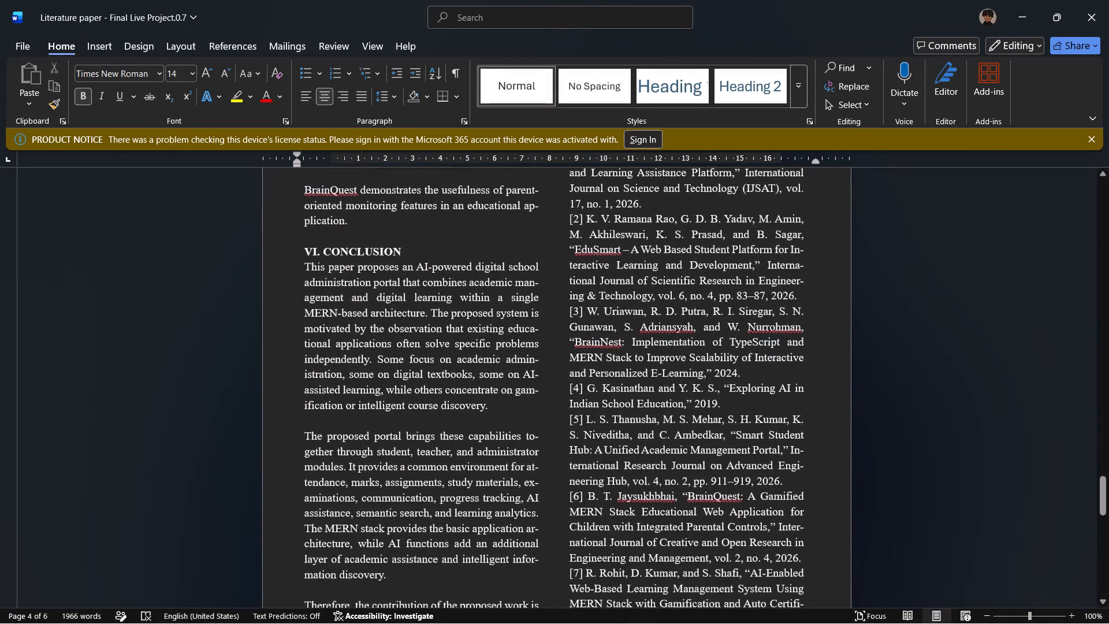
scroll(683, 267, "down", 3)
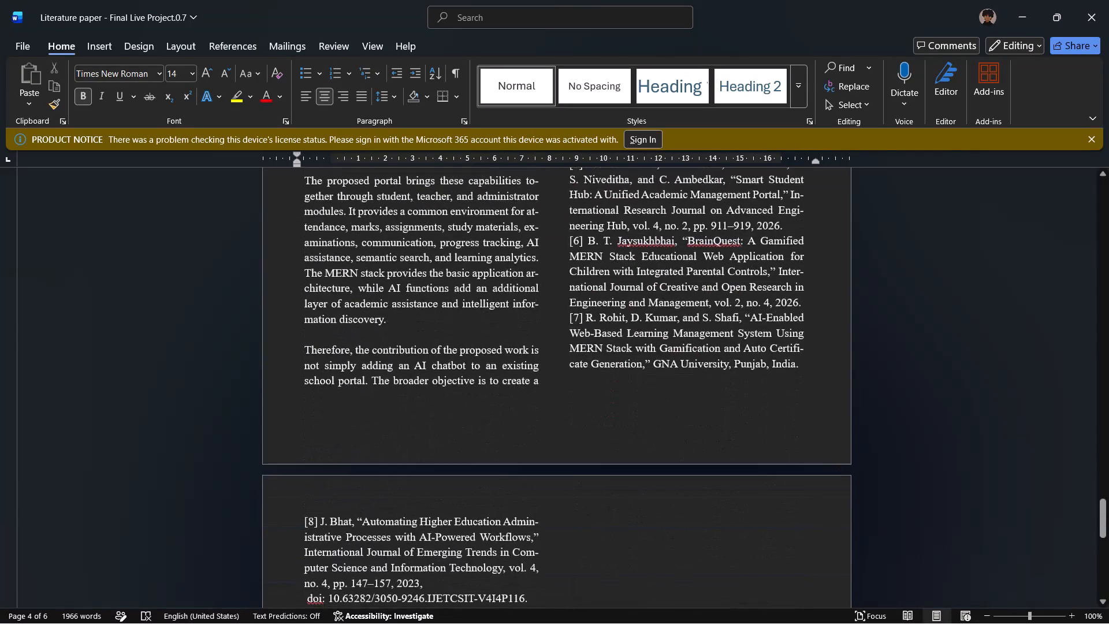
scroll(683, 267, "down", 2)
scroll(683, 267, "up", 1)
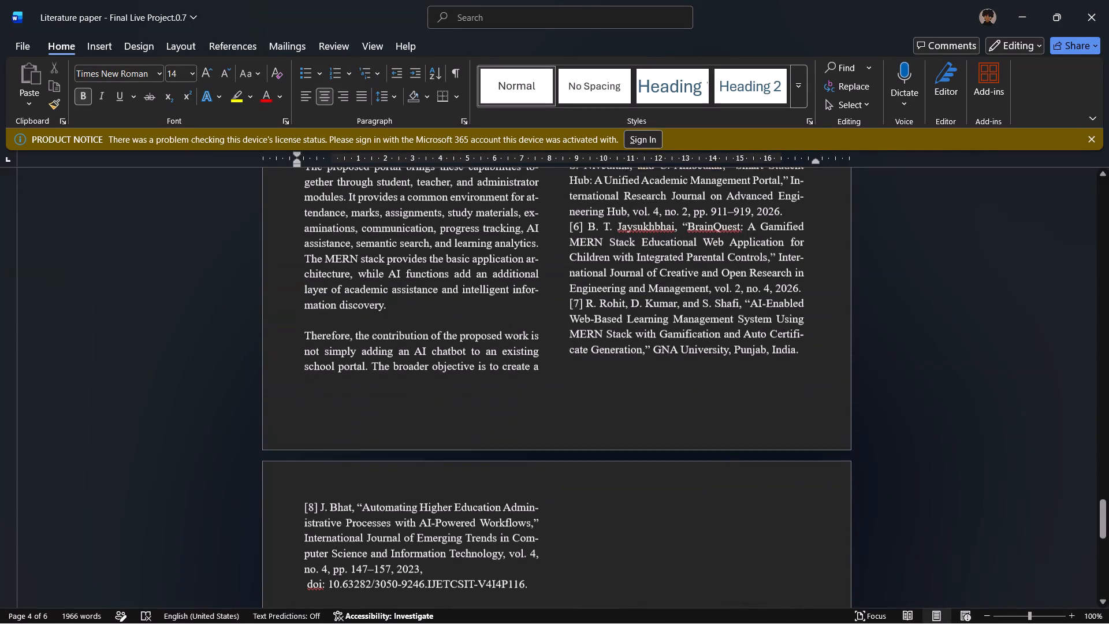
scroll(683, 267, "up", 4)
scroll(683, 267, "down", 3)
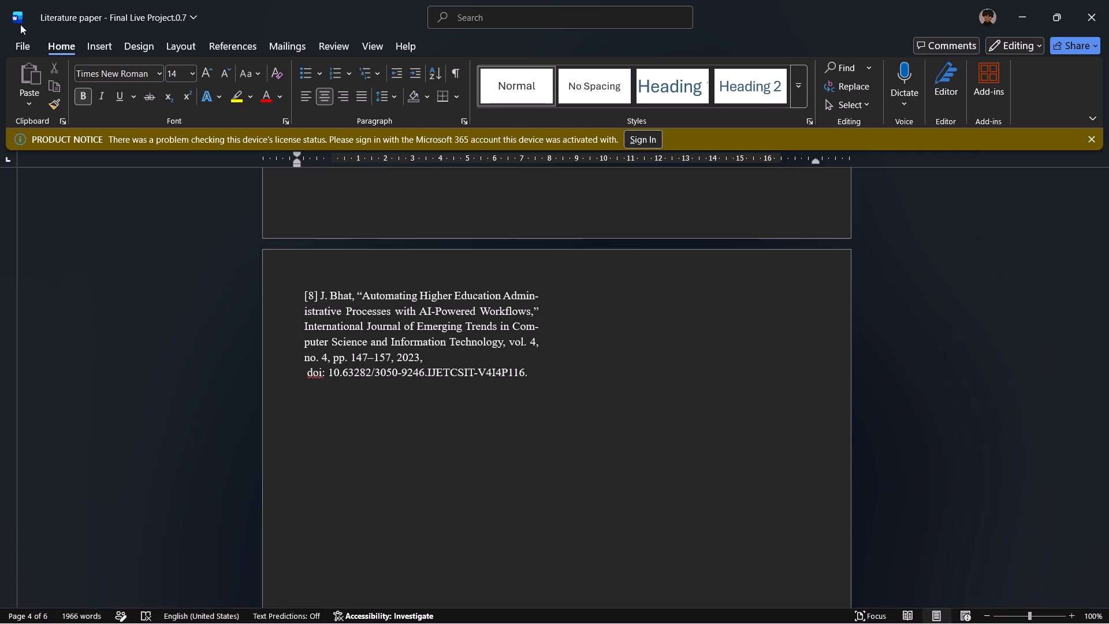
Open the recent document "APDSAP implimentation # (1)" from Downloads.
left_click(21, 44)
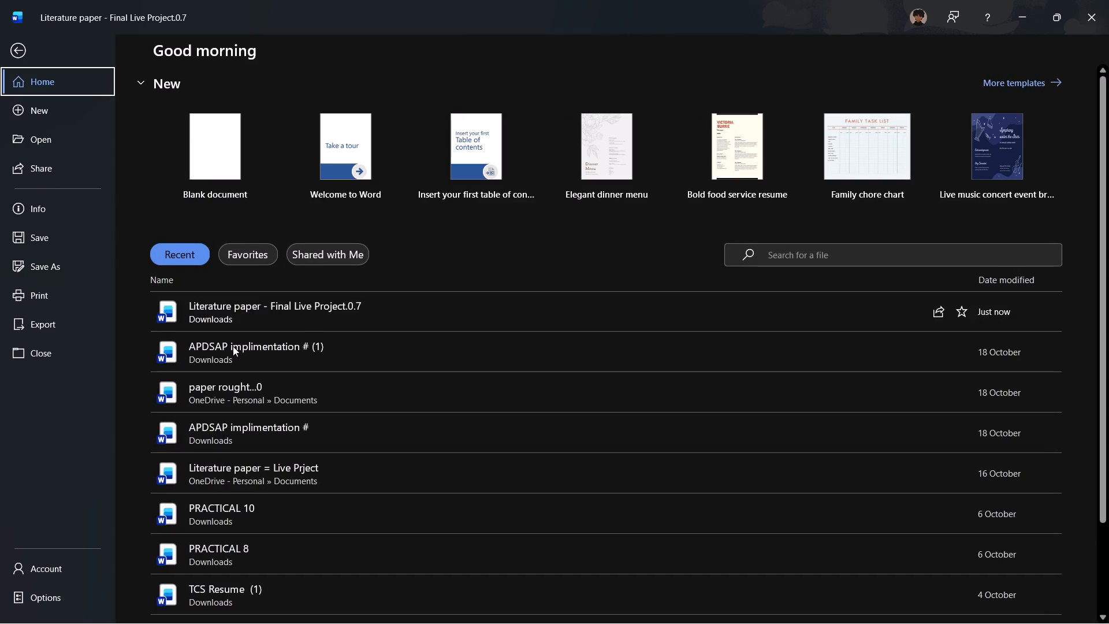
left_click(233, 346)
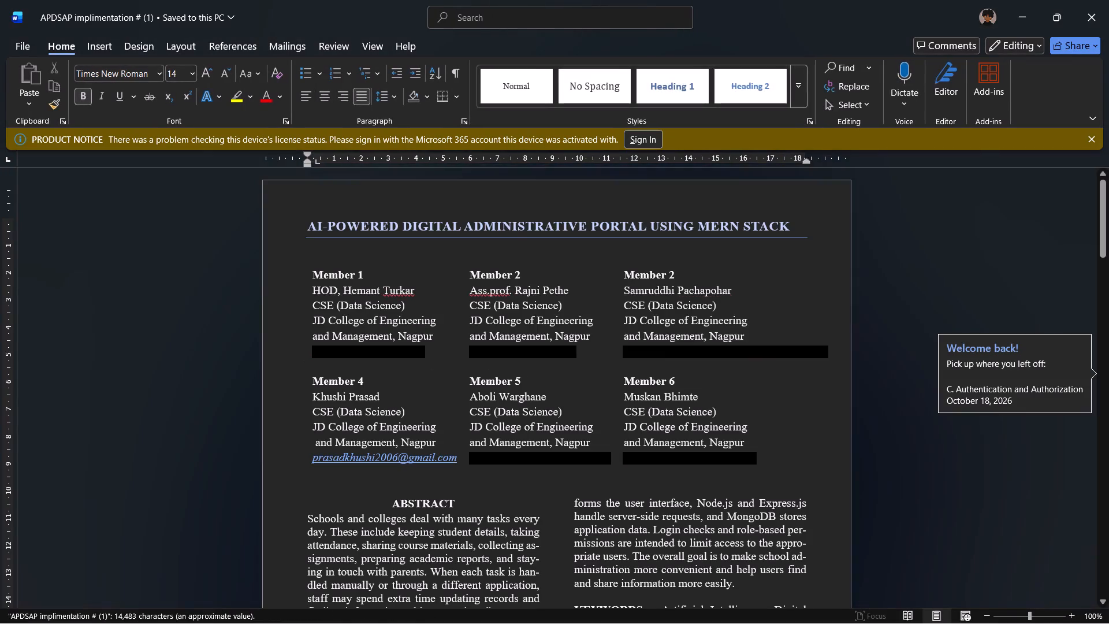
Copy references [1] through [8] listed under the "VIII. REFERENCES" heading on the last page.
scroll(233, 346, "down", 18)
scroll(233, 346, "down", 3)
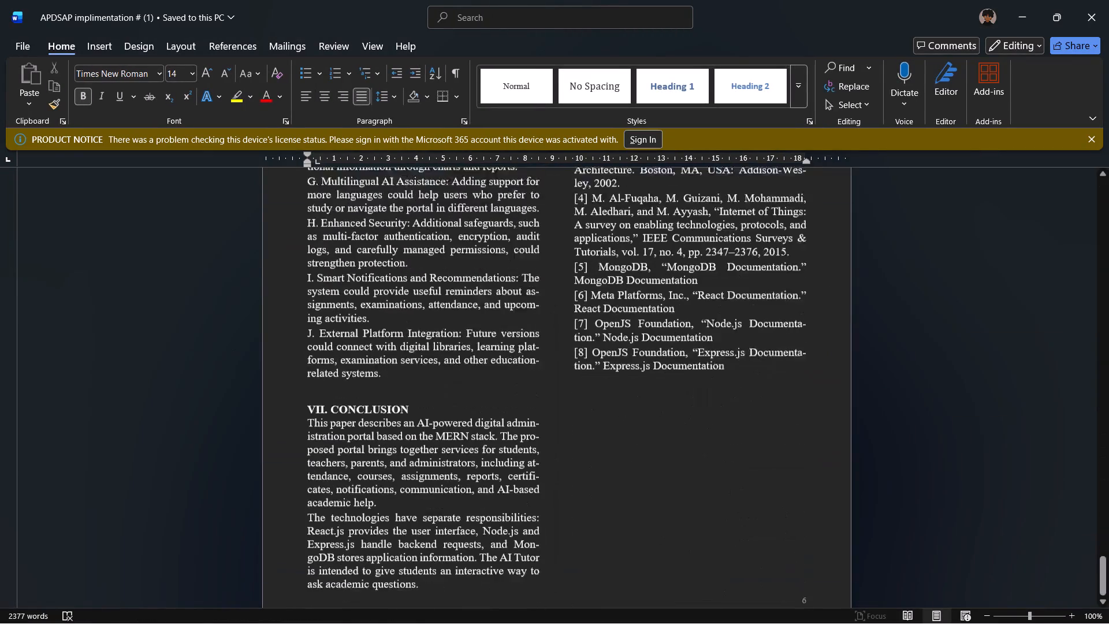
scroll(233, 346, "down", 3)
scroll(233, 346, "up", 4)
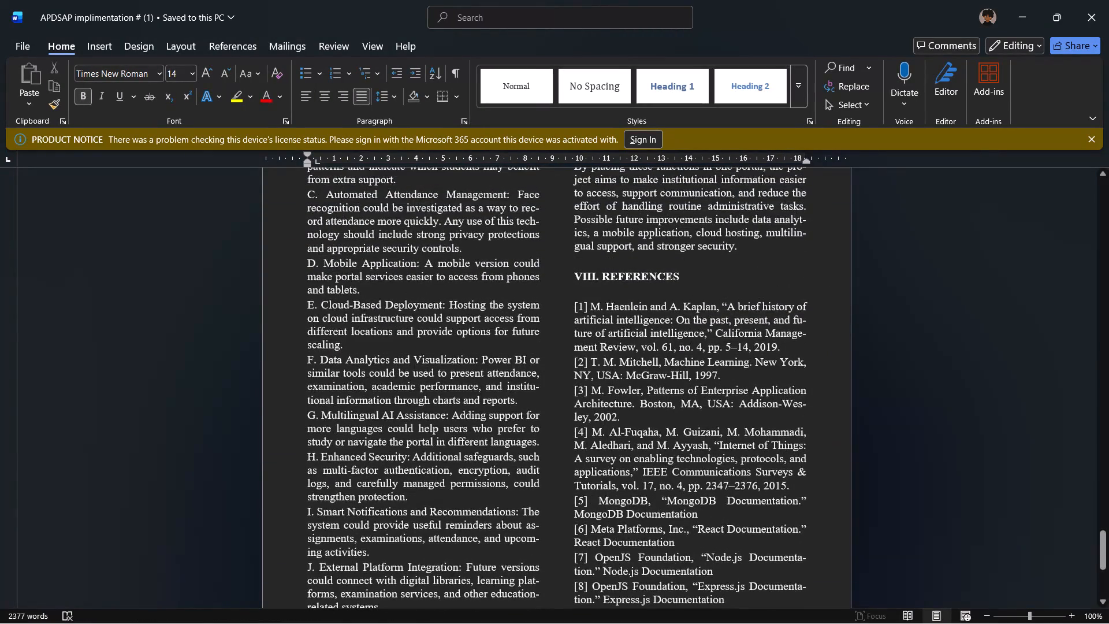
left_click_drag(574, 302, 751, 567)
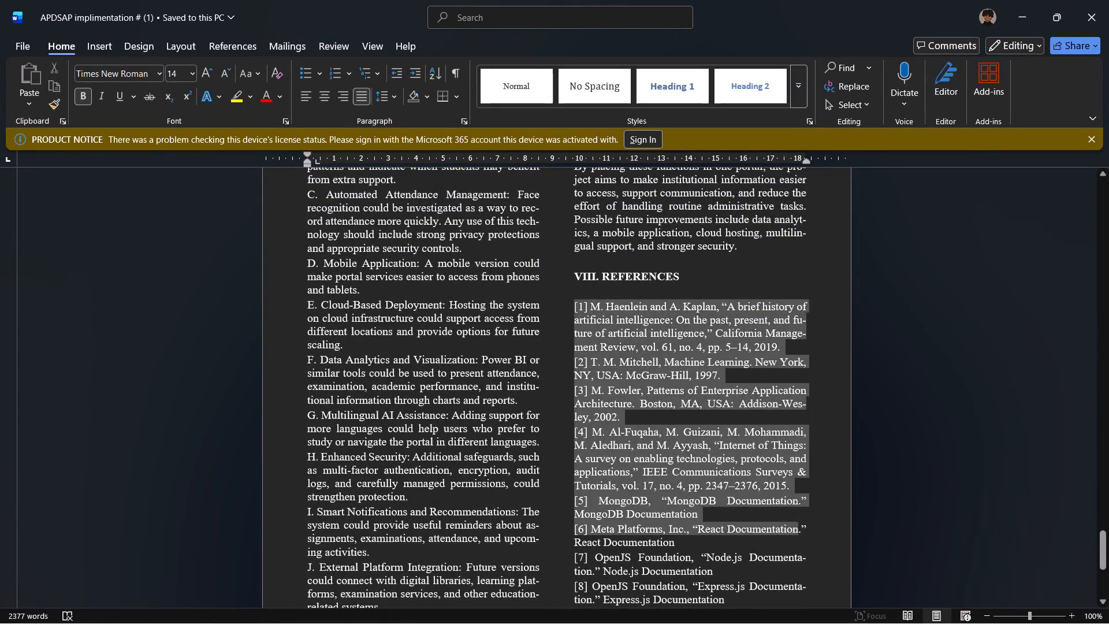
left_click_drag(751, 567, 769, 455)
left_click(769, 455)
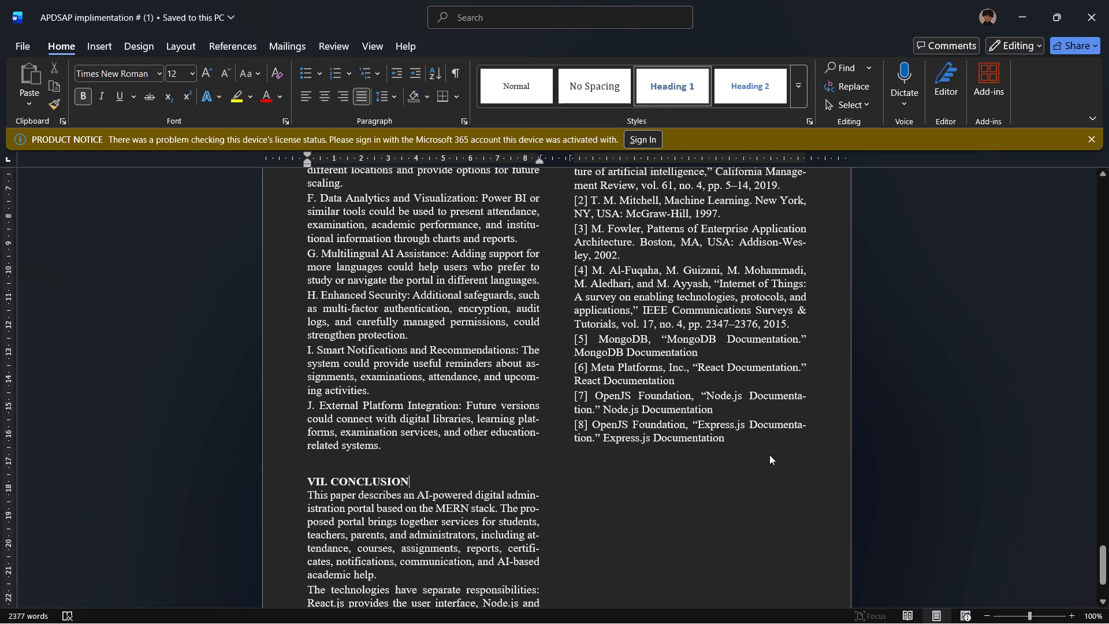
left_click_drag(733, 443, 604, 267)
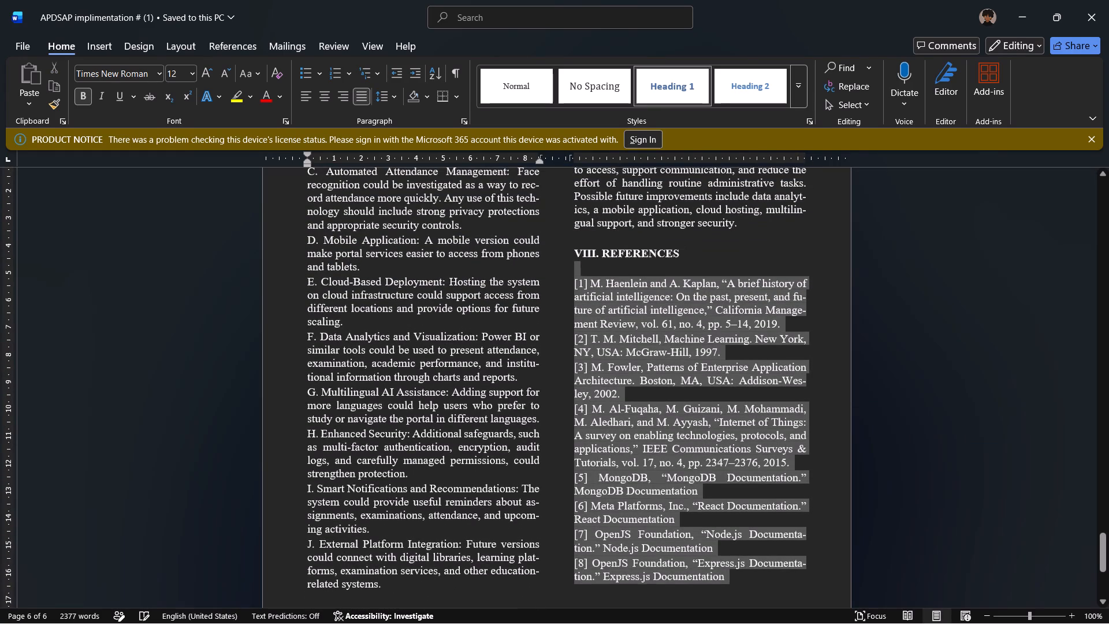
left_click_drag(604, 267, 601, 271)
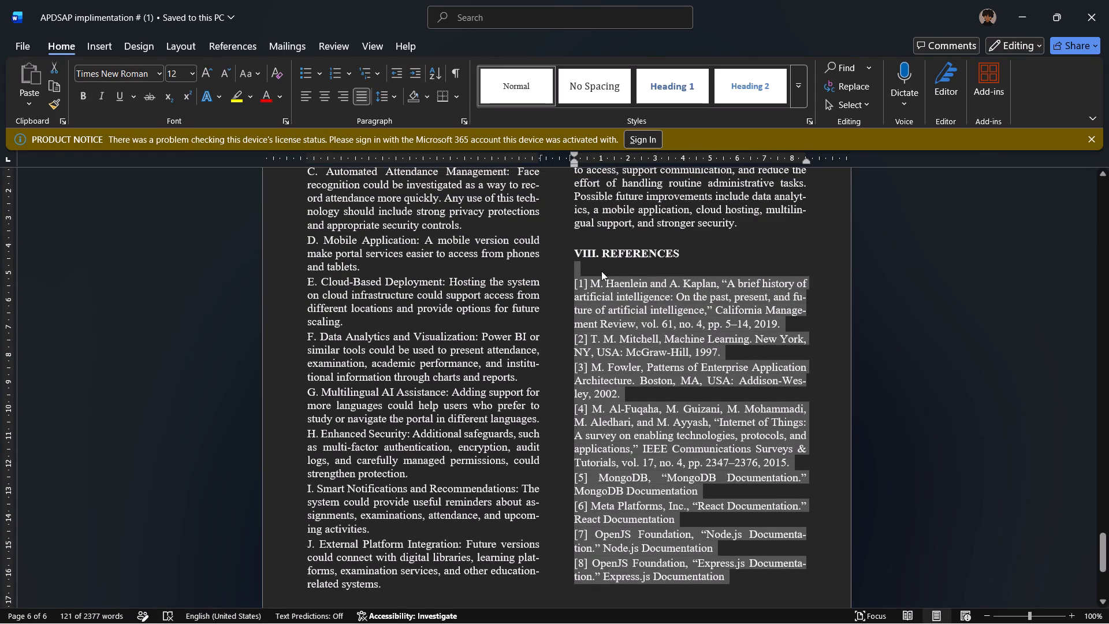
key("ctrl+c")
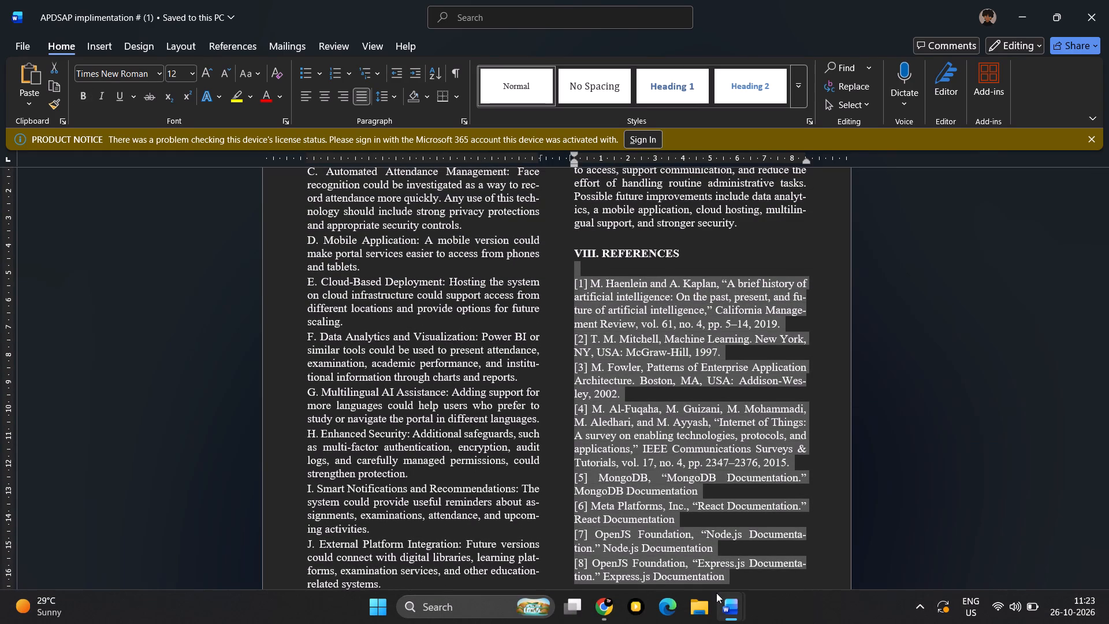
Switch to the Literature paper document and paste the copied references on a new line after its reference [8].
left_click(665, 533)
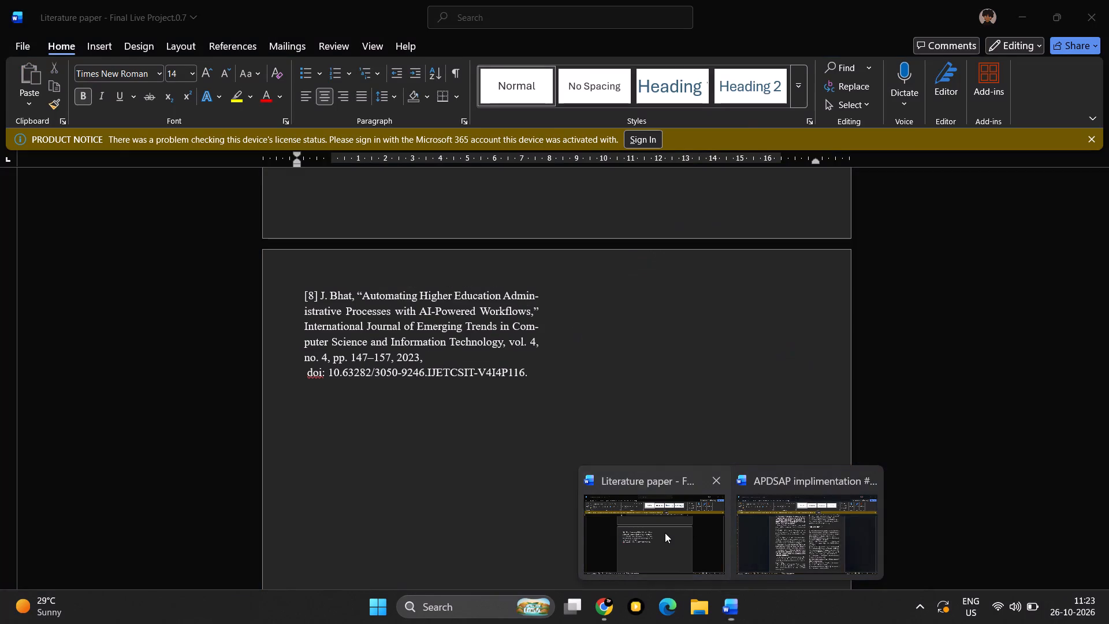
left_click(556, 386)
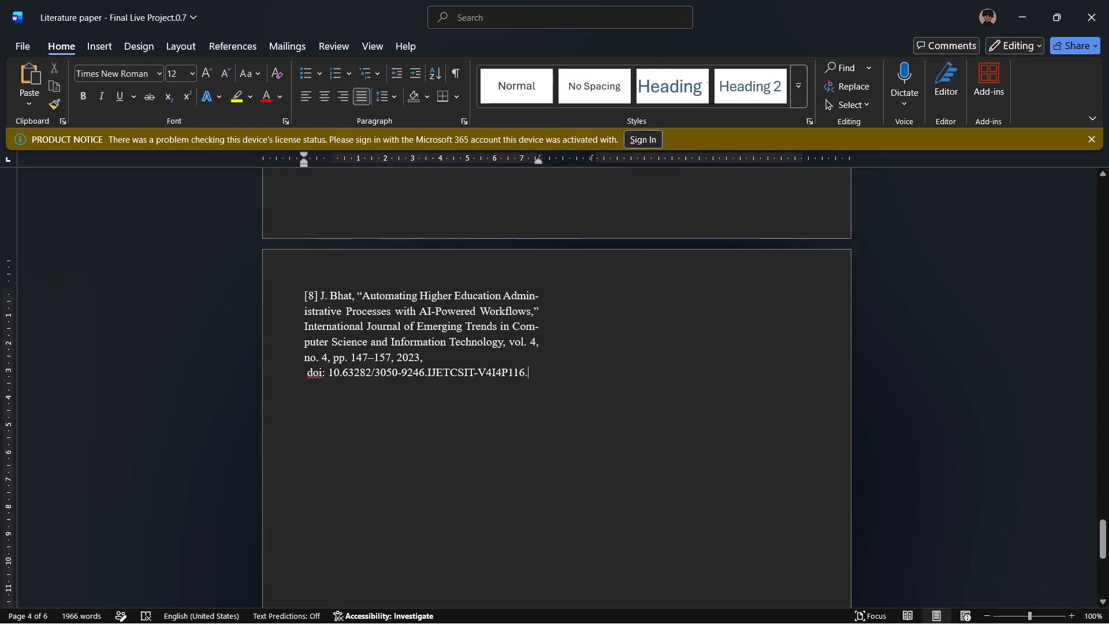
key("Return")
key("ctrl+v")
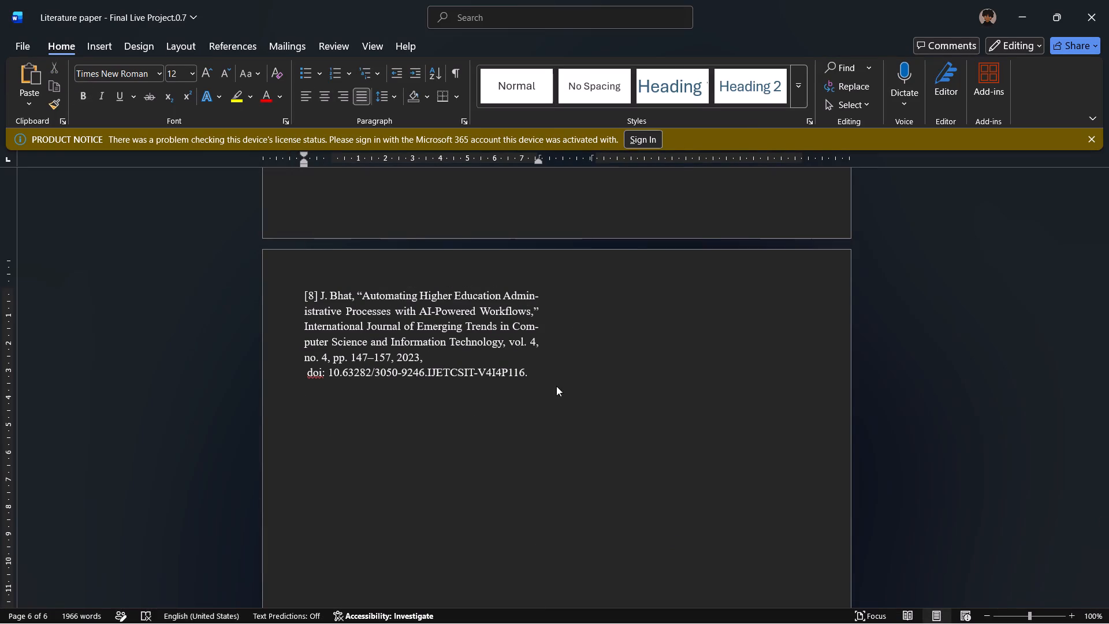
Check the pasted references against the paper's conclusion and its existing REFERENCES list.
scroll(556, 386, "up", 3)
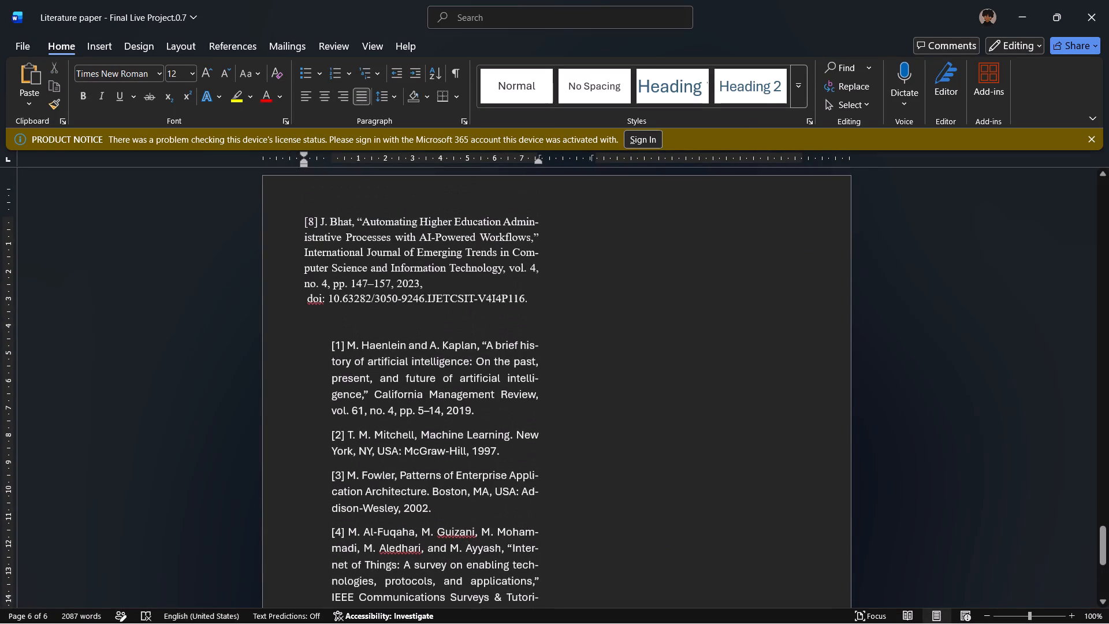
scroll(556, 386, "up", 6)
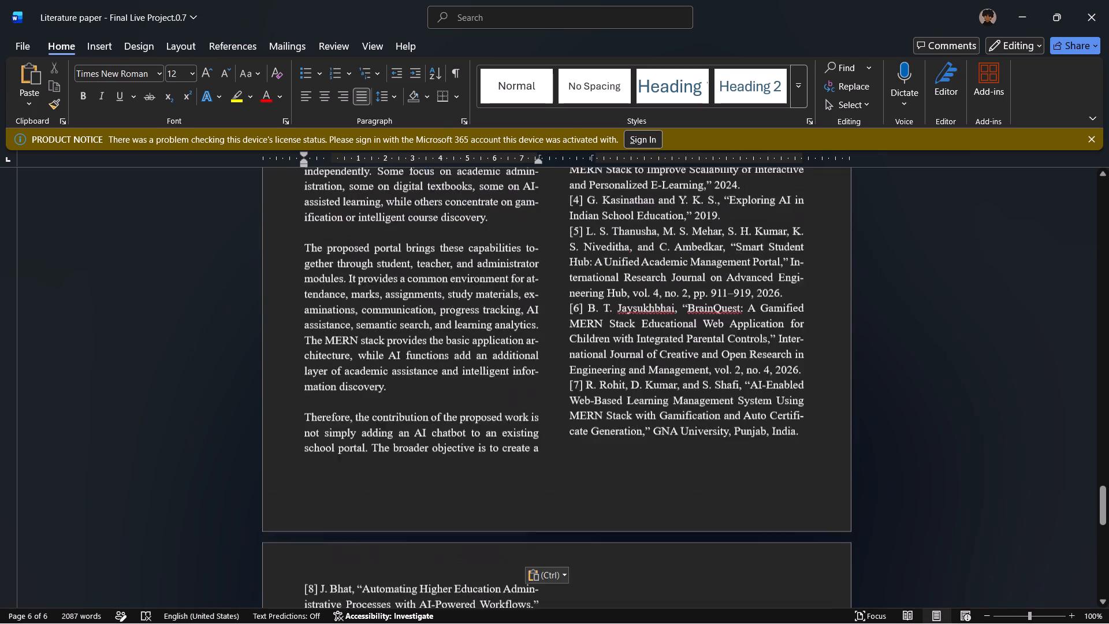
scroll(556, 386, "up", 5)
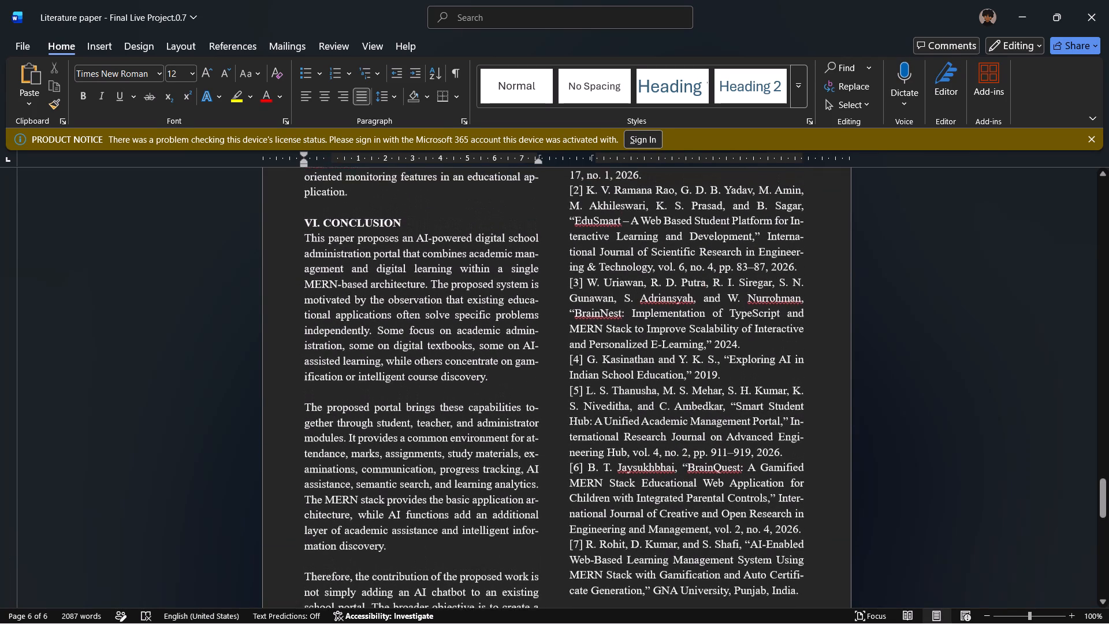
scroll(556, 386, "up", 1)
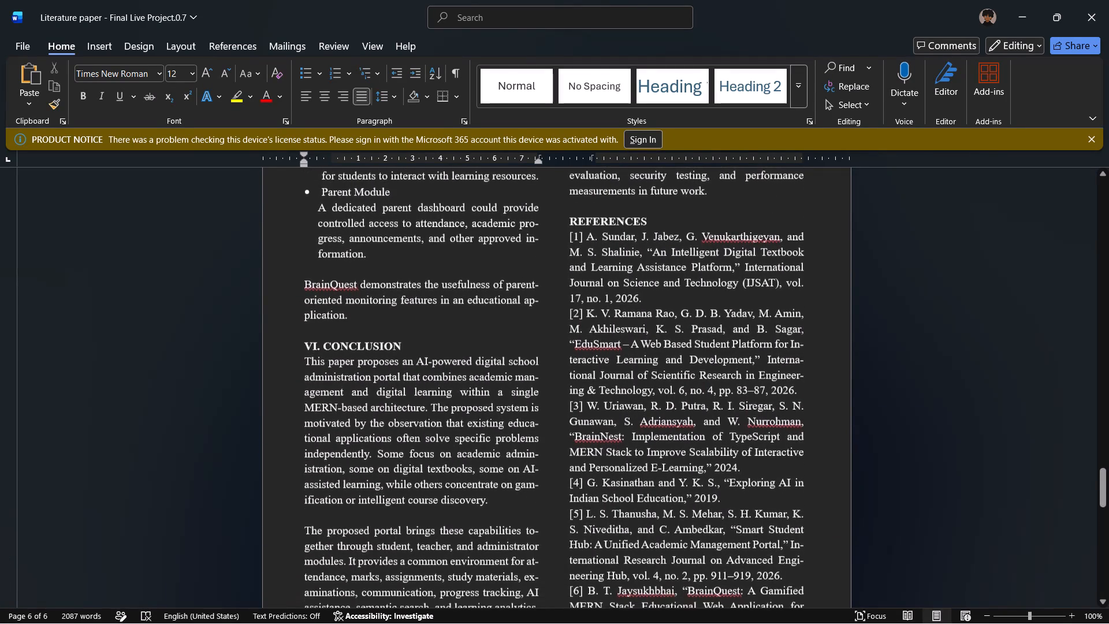
scroll(556, 386, "down", 5)
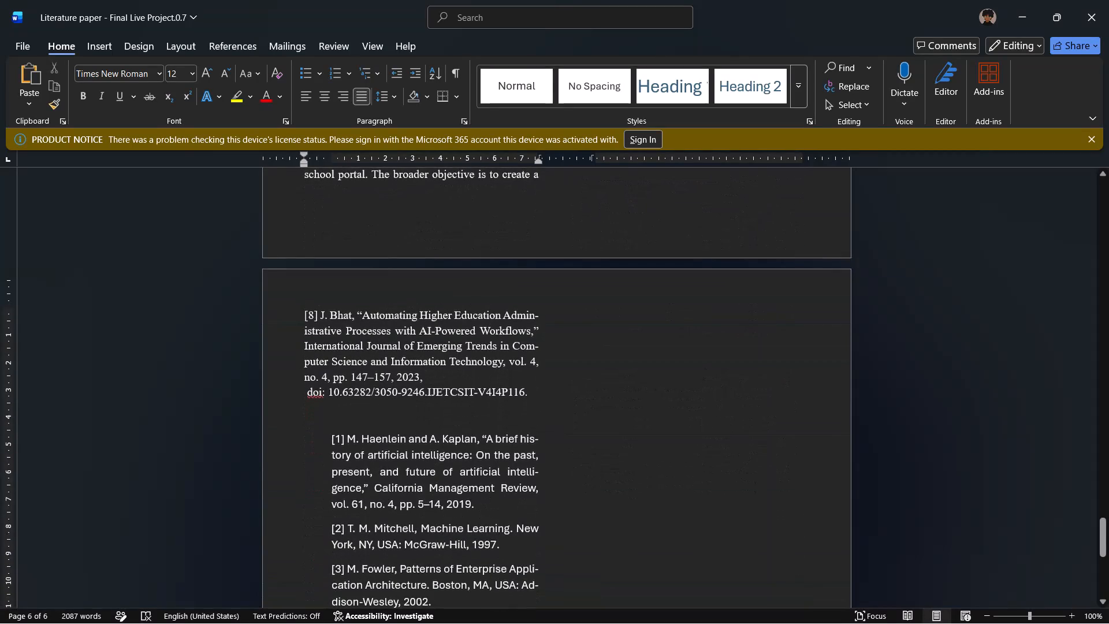
scroll(556, 386, "down", 4)
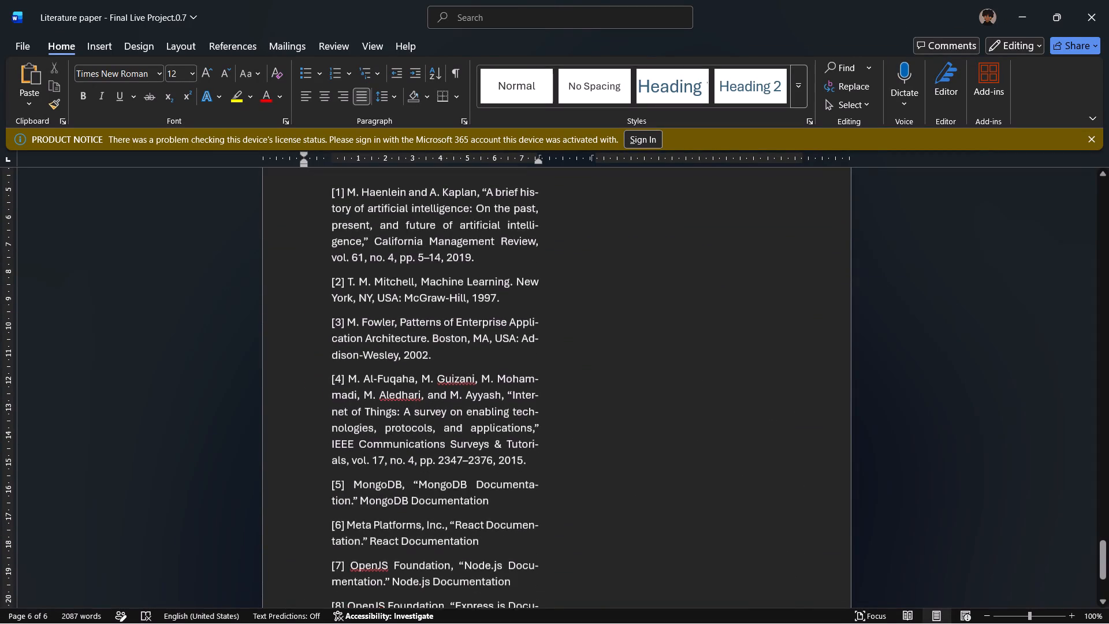
scroll(556, 386, "down", 1)
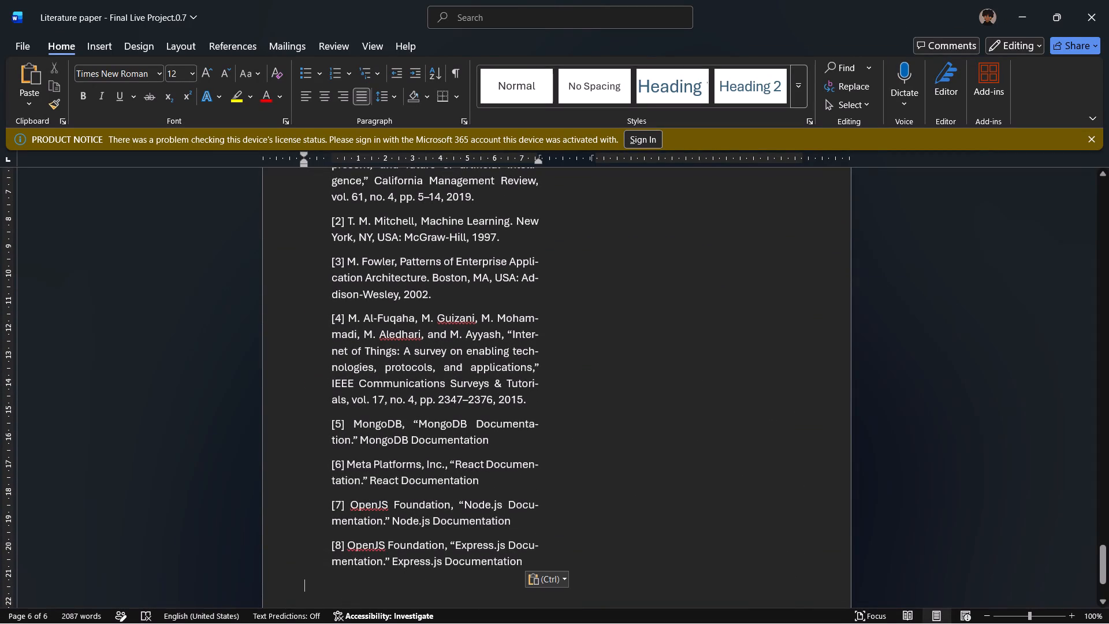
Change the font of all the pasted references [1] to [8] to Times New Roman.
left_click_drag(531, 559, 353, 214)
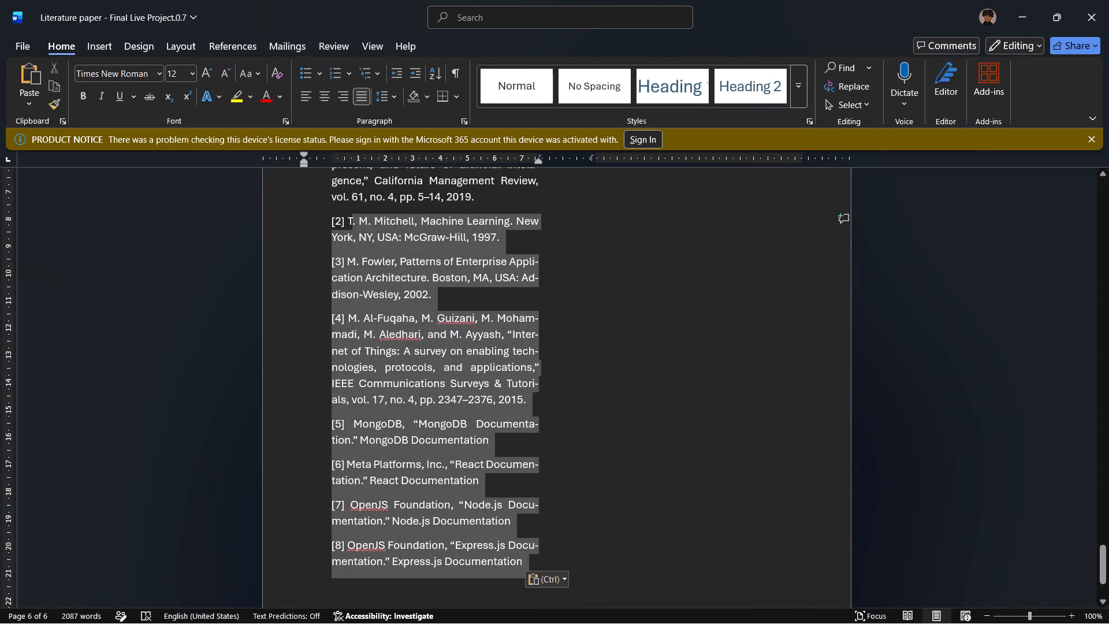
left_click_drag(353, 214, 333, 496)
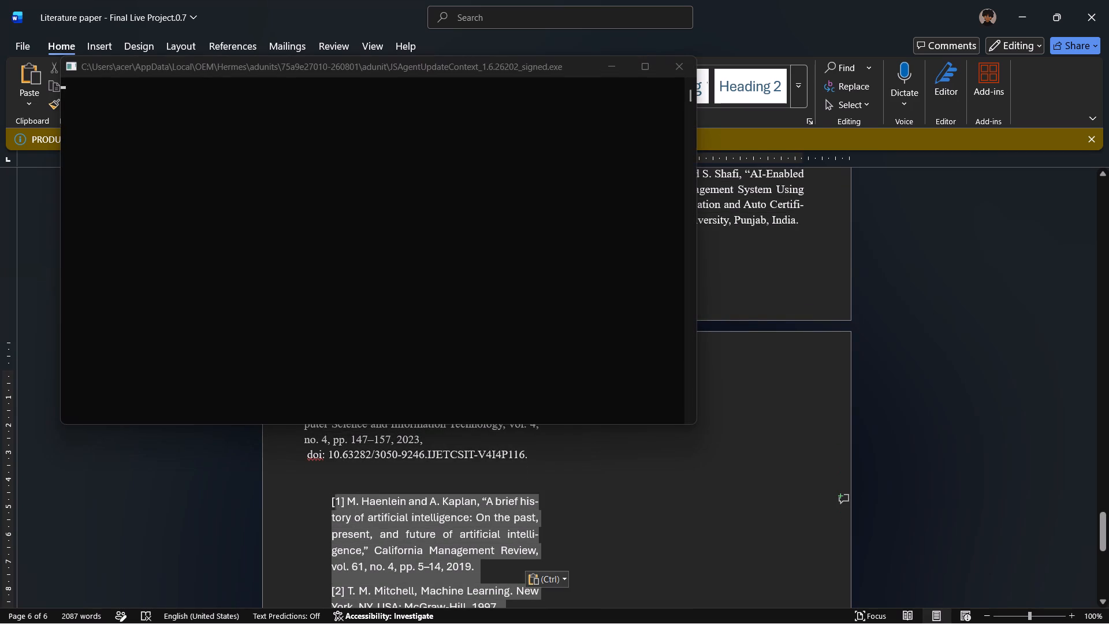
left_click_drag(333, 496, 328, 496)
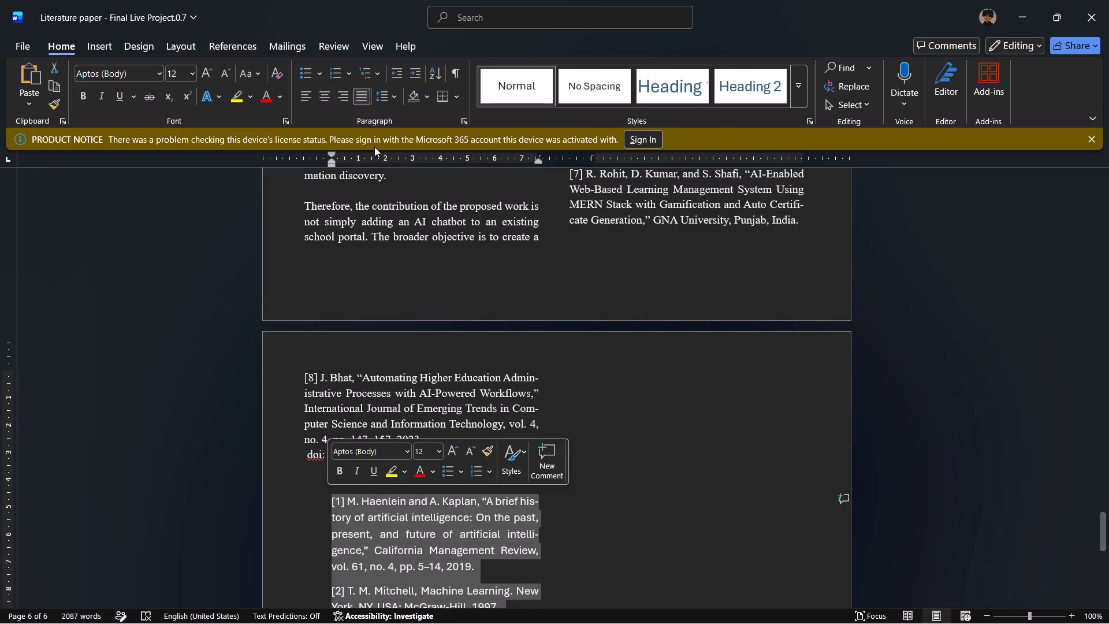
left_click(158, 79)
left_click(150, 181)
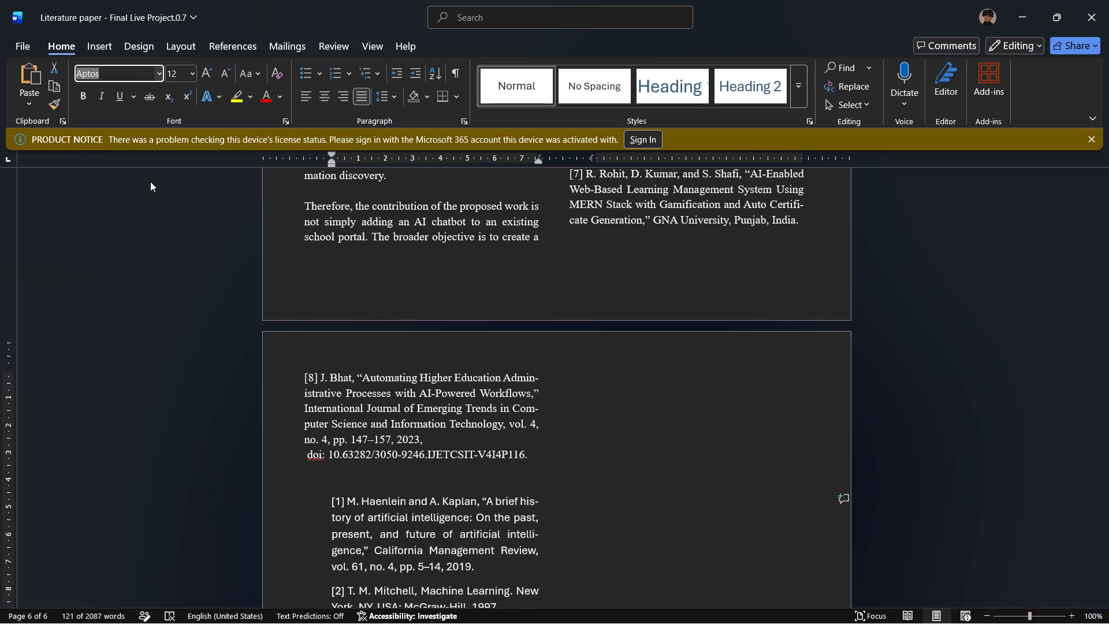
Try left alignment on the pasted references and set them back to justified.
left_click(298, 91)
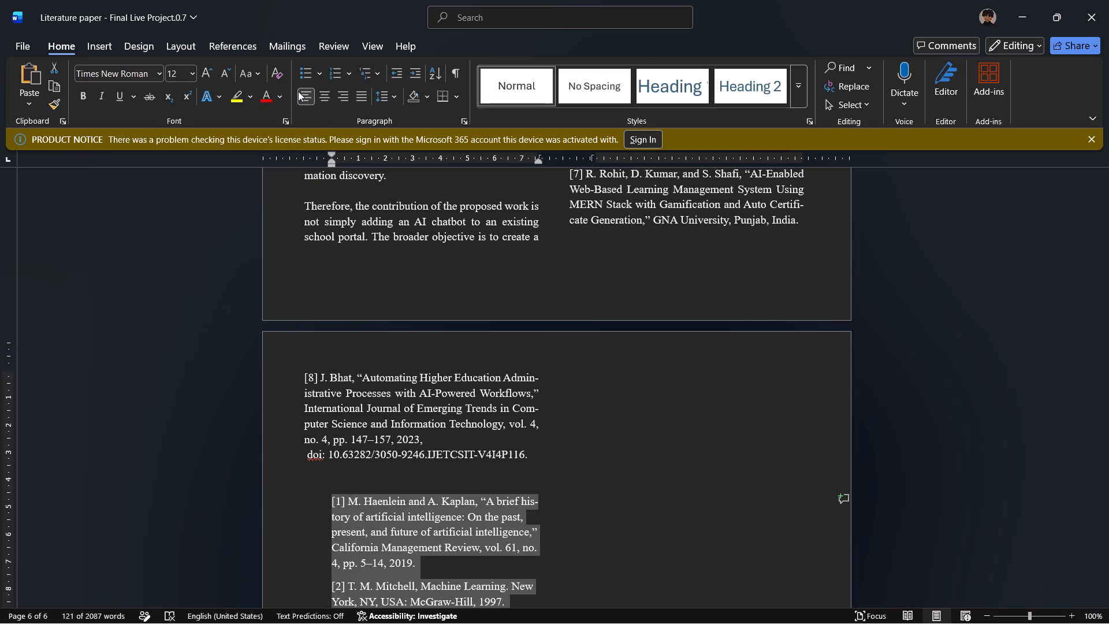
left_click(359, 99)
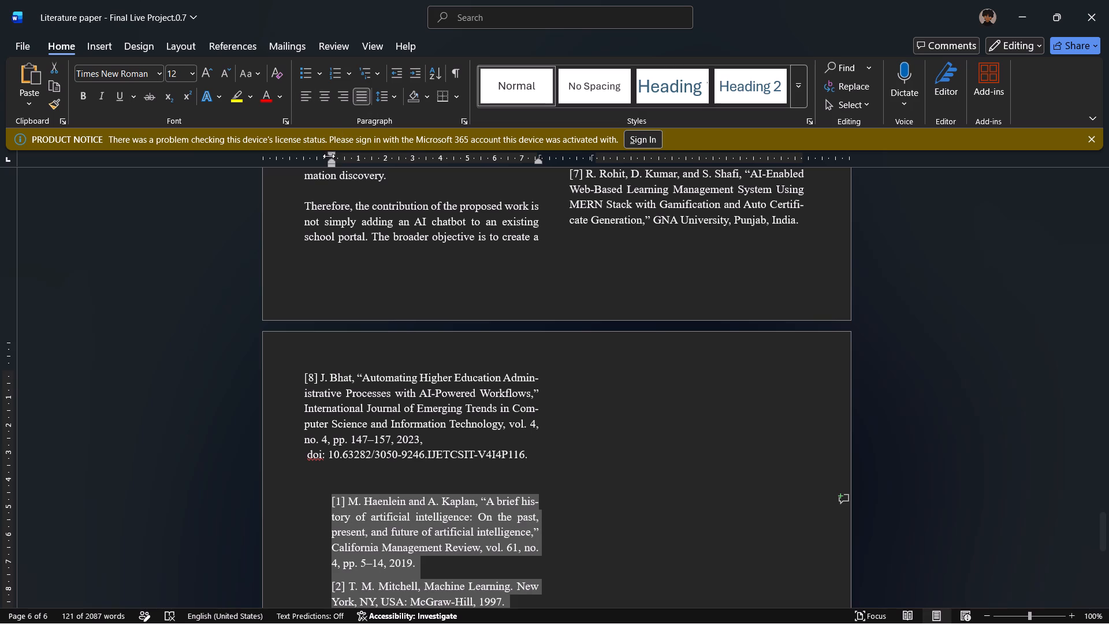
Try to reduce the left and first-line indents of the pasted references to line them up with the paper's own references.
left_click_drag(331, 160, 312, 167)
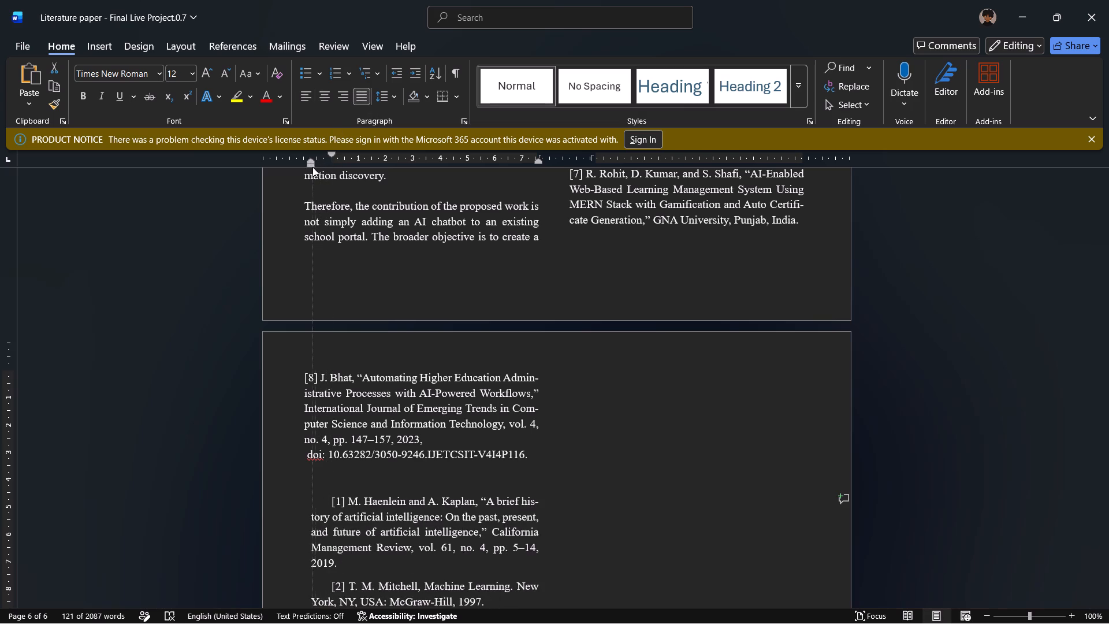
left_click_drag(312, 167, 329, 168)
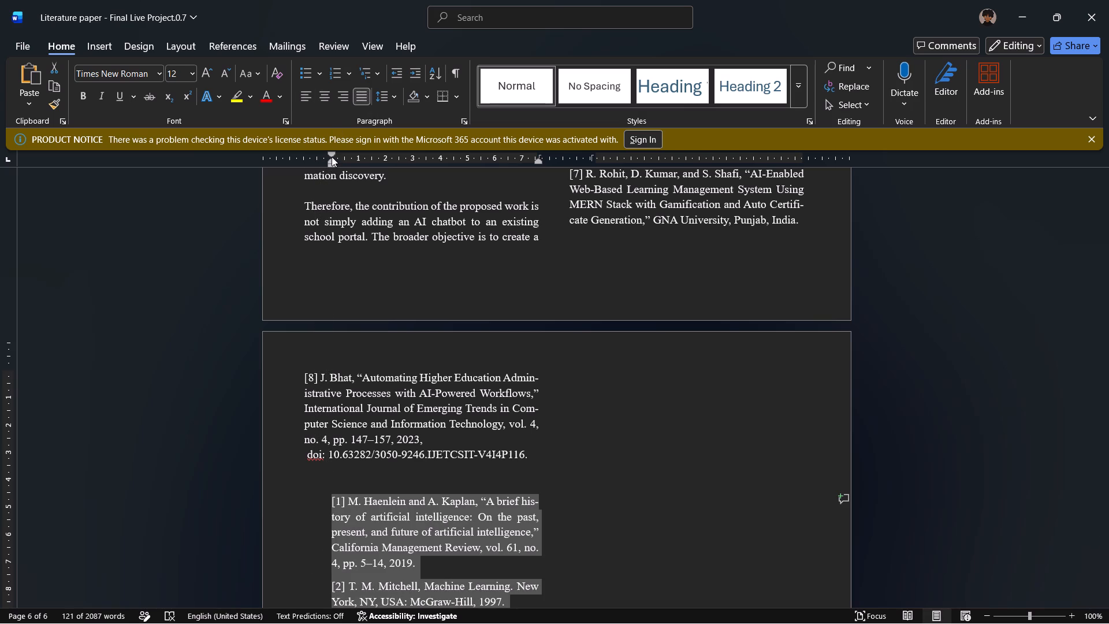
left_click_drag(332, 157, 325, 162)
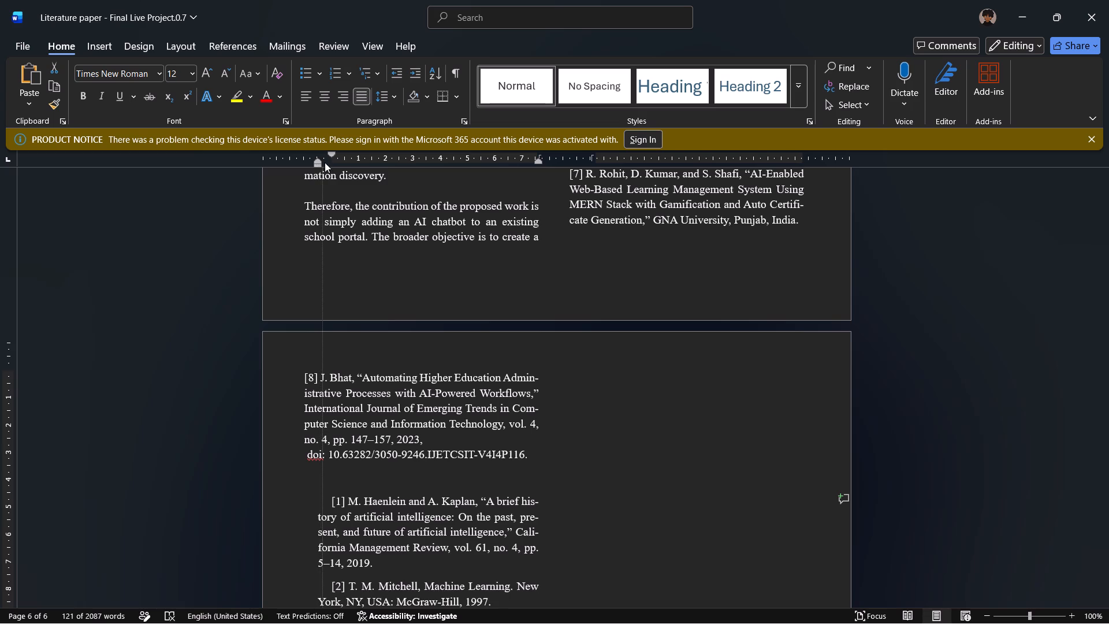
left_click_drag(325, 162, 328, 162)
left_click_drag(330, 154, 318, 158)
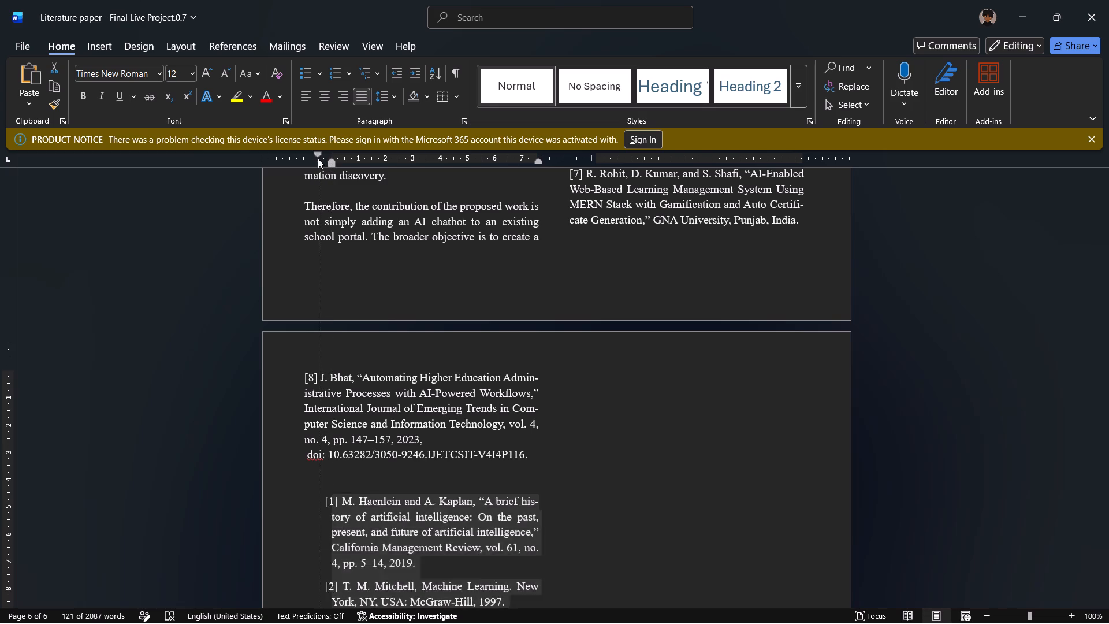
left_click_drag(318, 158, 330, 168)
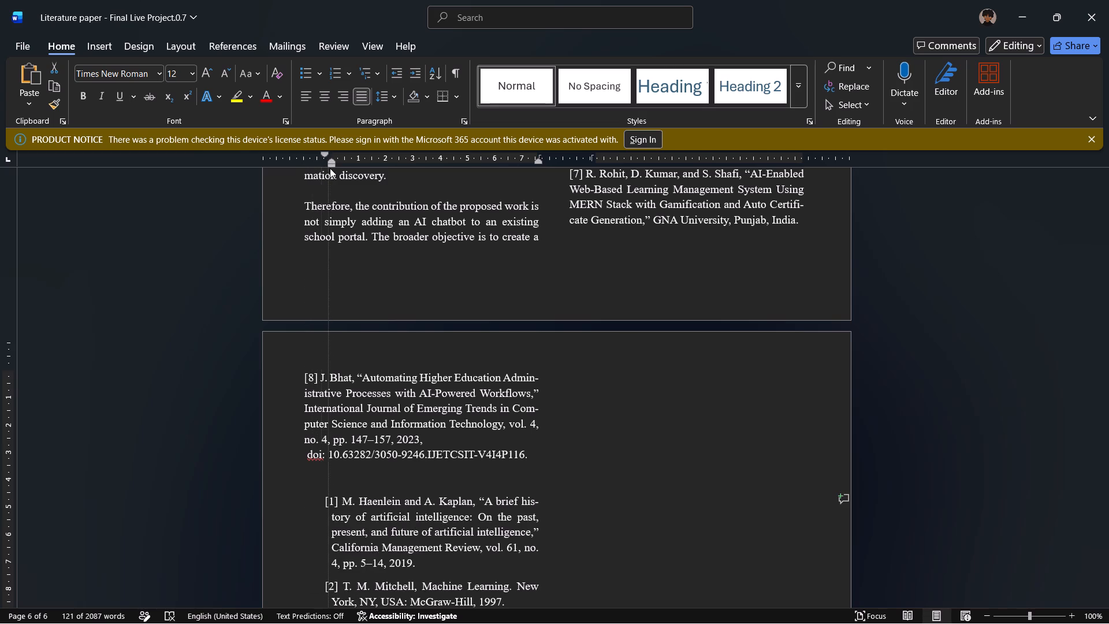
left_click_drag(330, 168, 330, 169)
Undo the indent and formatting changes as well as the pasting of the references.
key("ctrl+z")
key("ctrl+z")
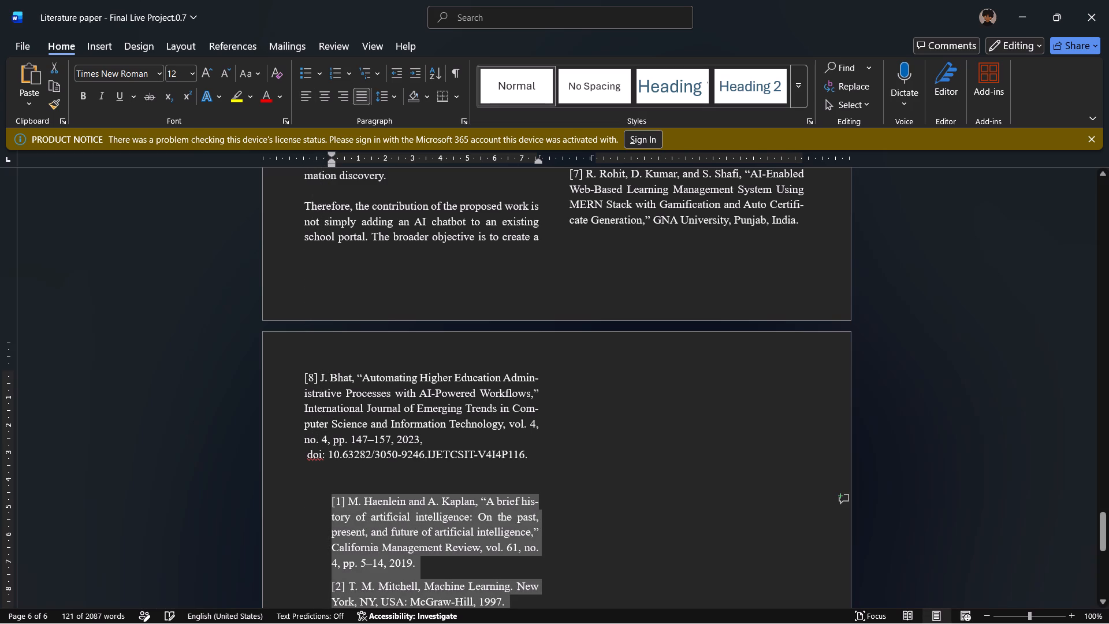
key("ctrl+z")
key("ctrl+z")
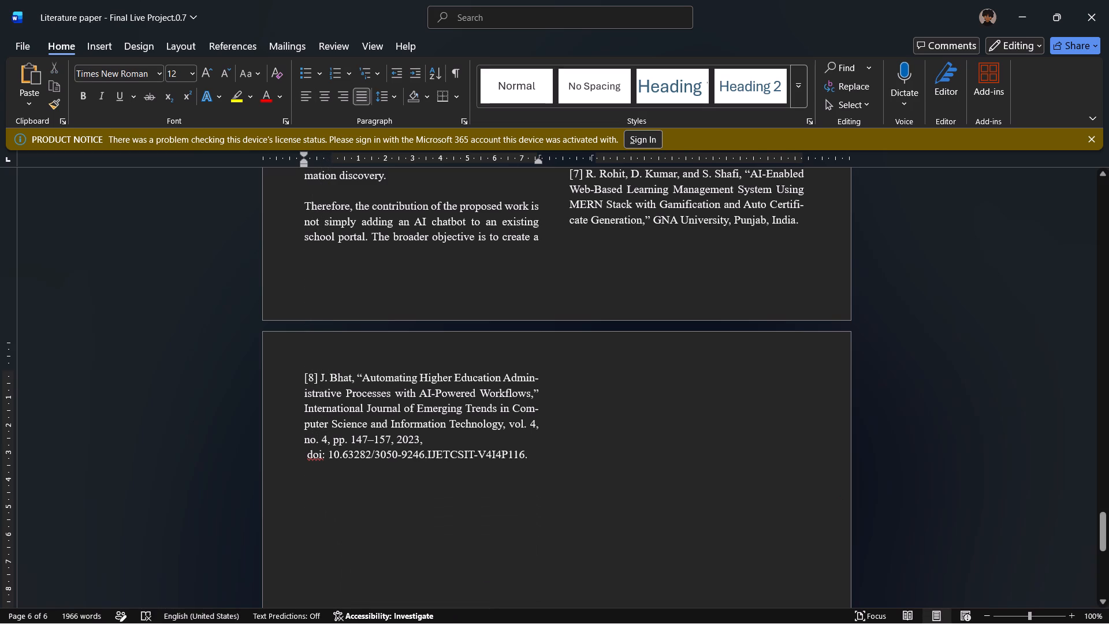
Paste the copied references again below reference [8] on the last page.
key("ctrl+v")
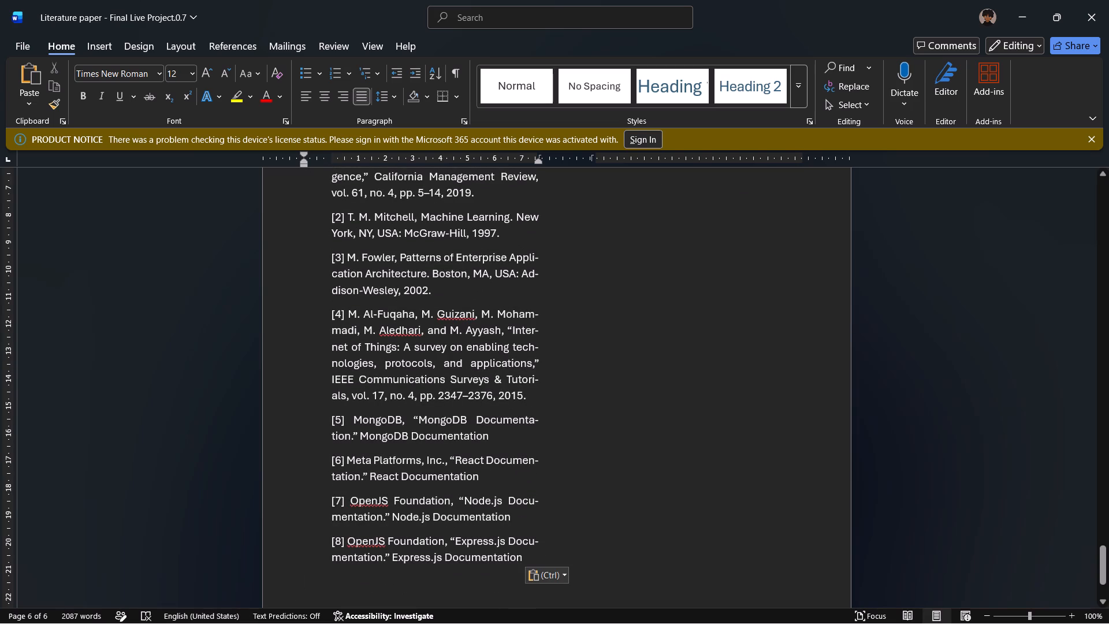
Remove the blank line between the paper's own reference [8] and the first pasted reference.
left_click_drag(533, 552, 367, 198)
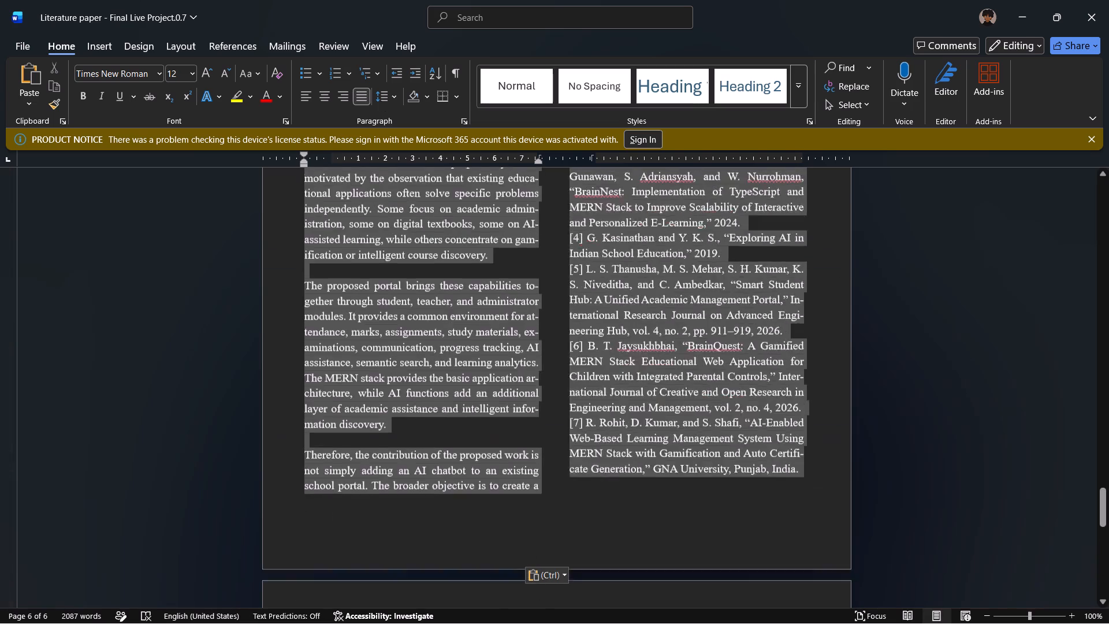
left_click_drag(367, 198, 334, 564)
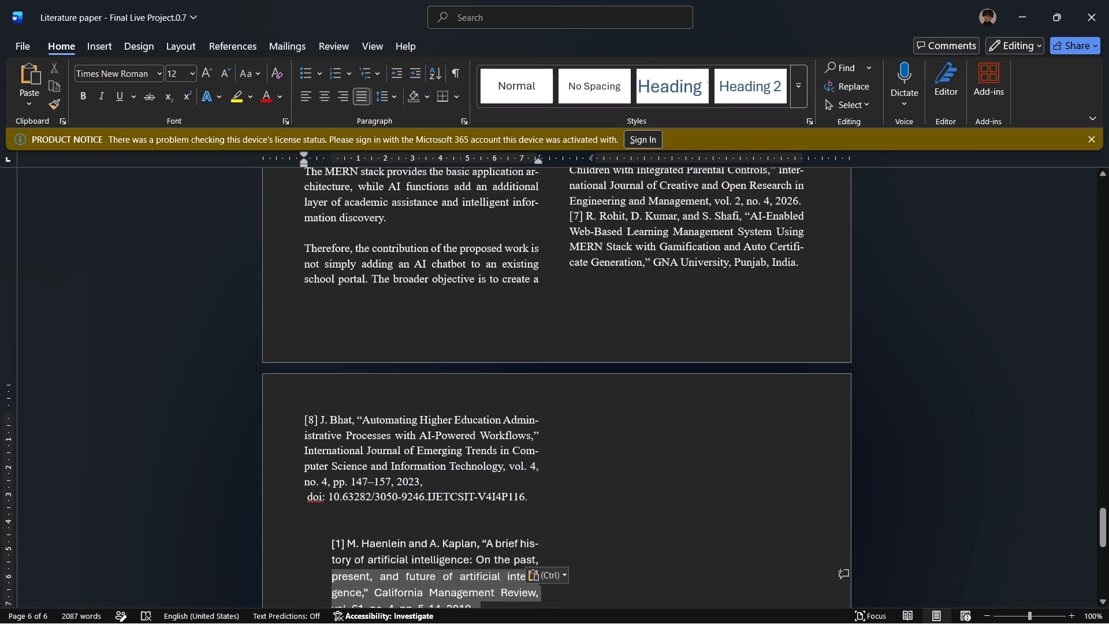
left_click_drag(334, 564, 333, 533)
left_click(333, 533)
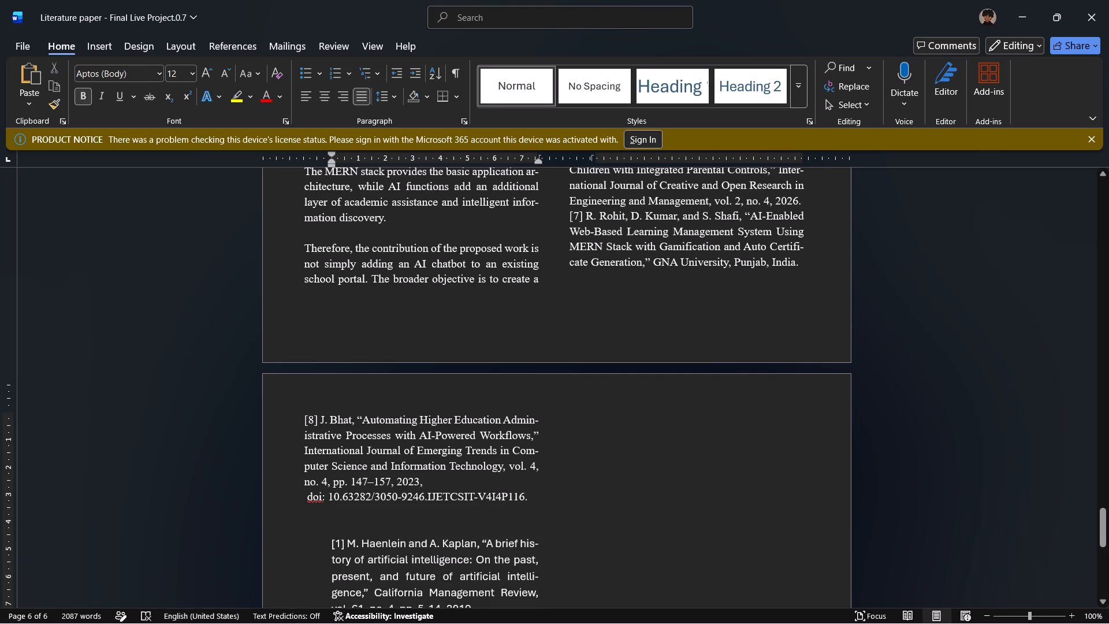
key("BackSpace")
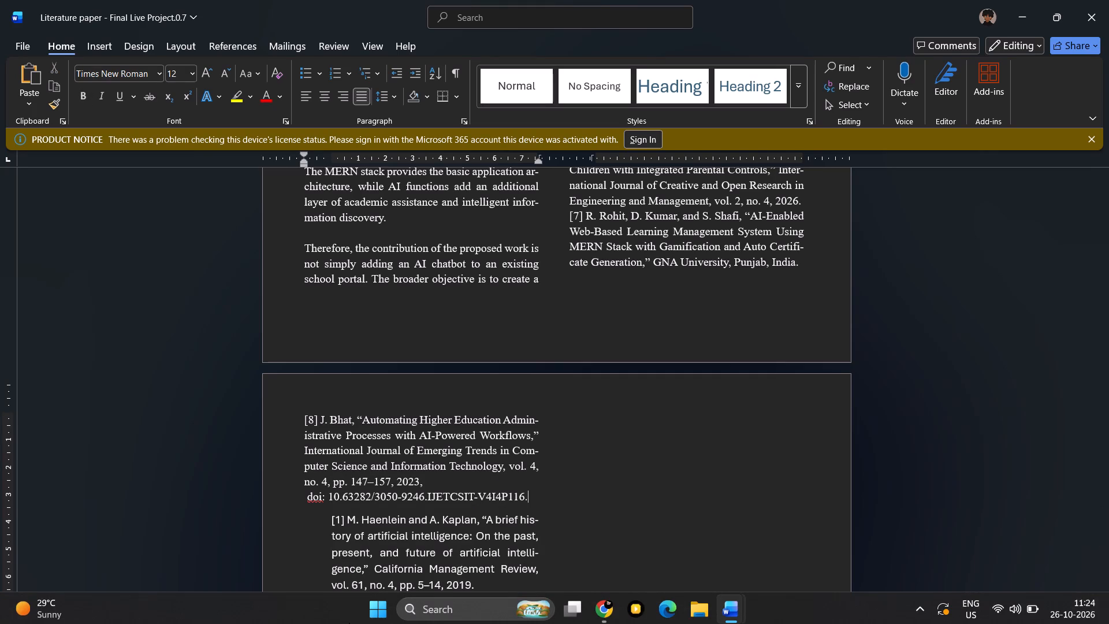
Select all the pasted references and set their left indent to -1 cm and right indent to 0.09 cm.
scroll(349, 623, "down", 3)
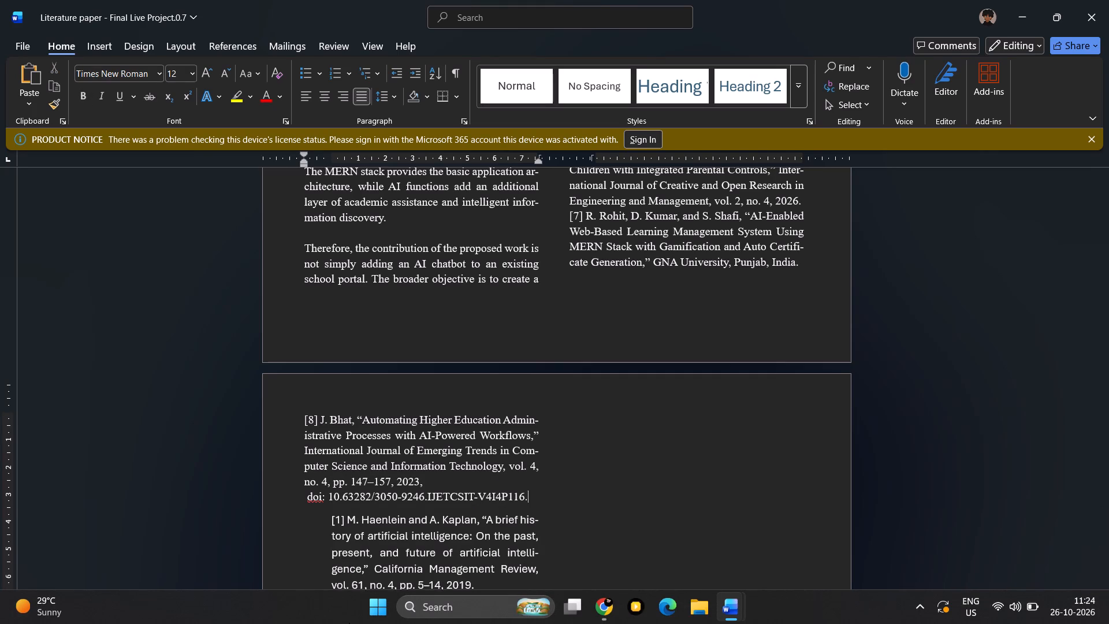
scroll(415, 544, "down", 3)
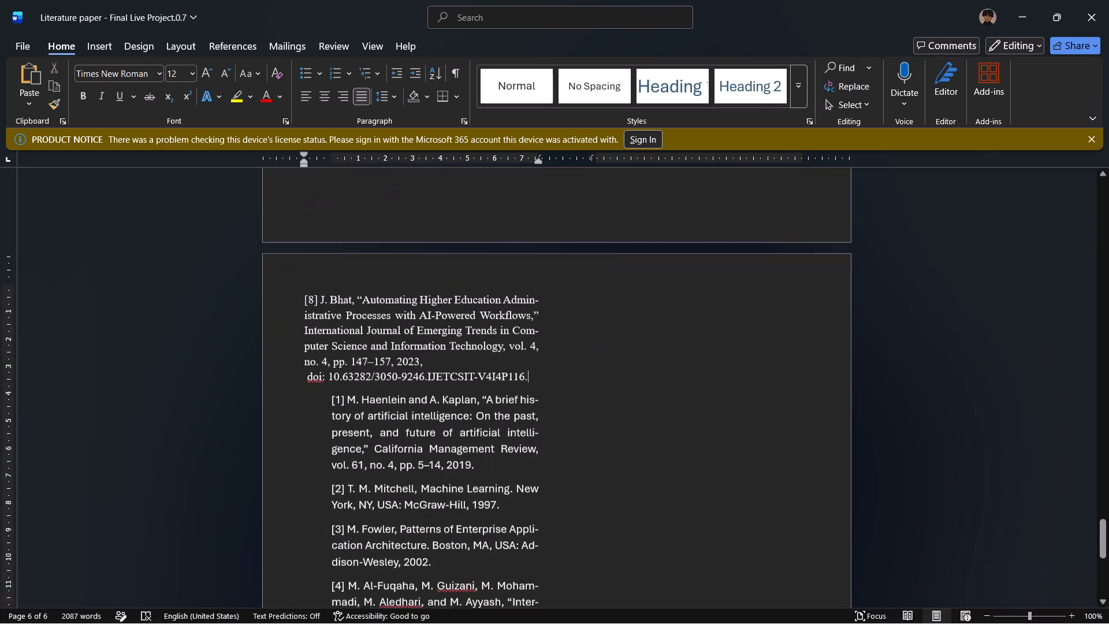
scroll(415, 544, "down", 5)
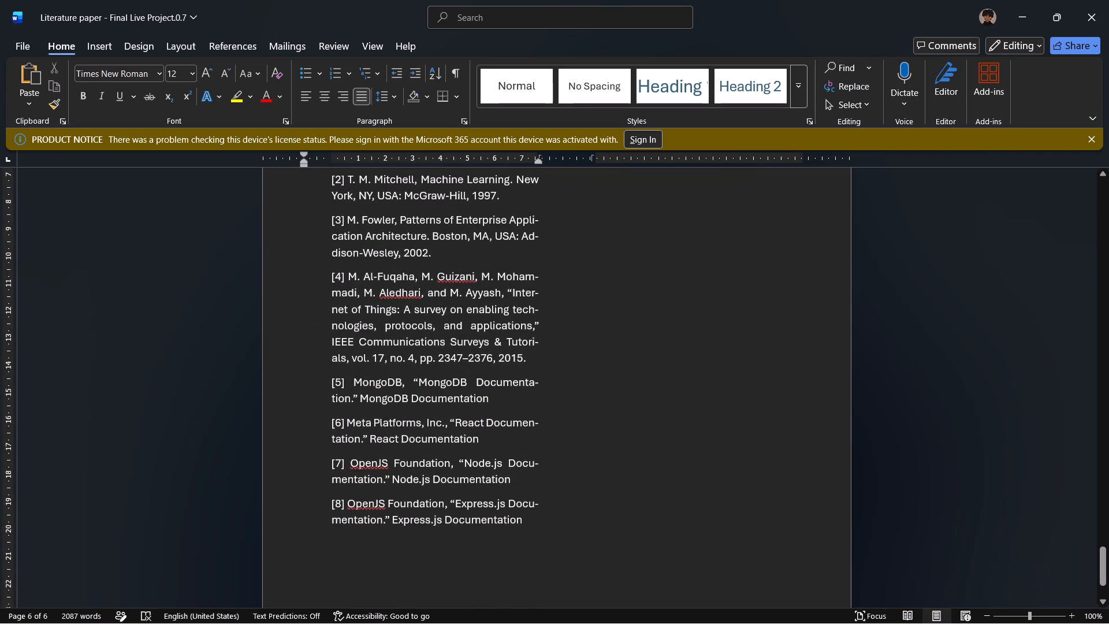
left_click_drag(521, 529, 419, 282)
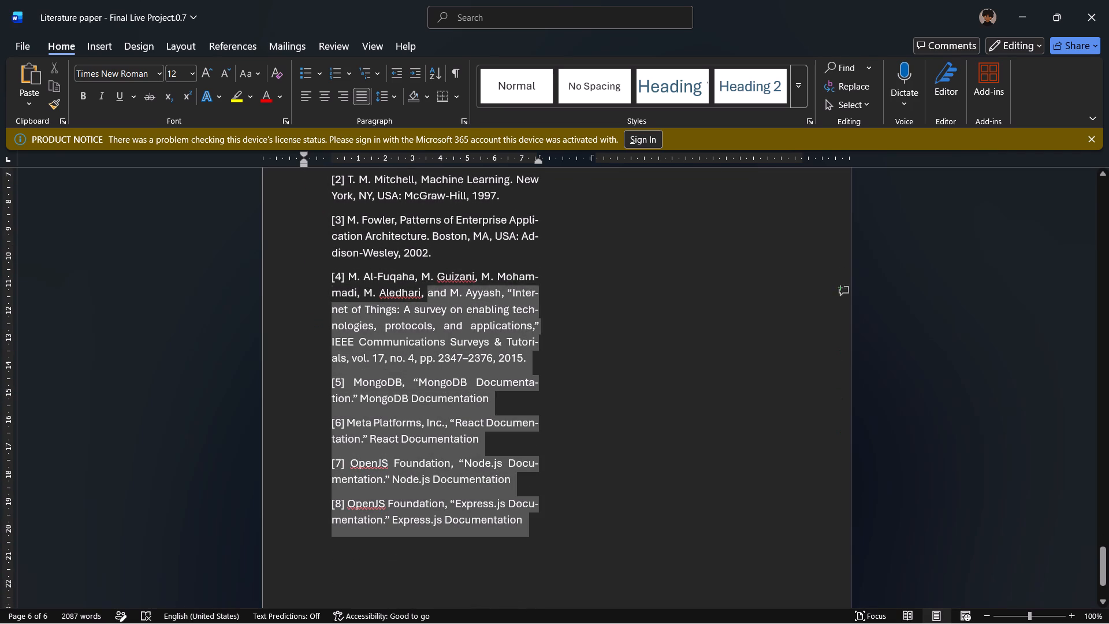
left_click_drag(419, 282, 337, 392)
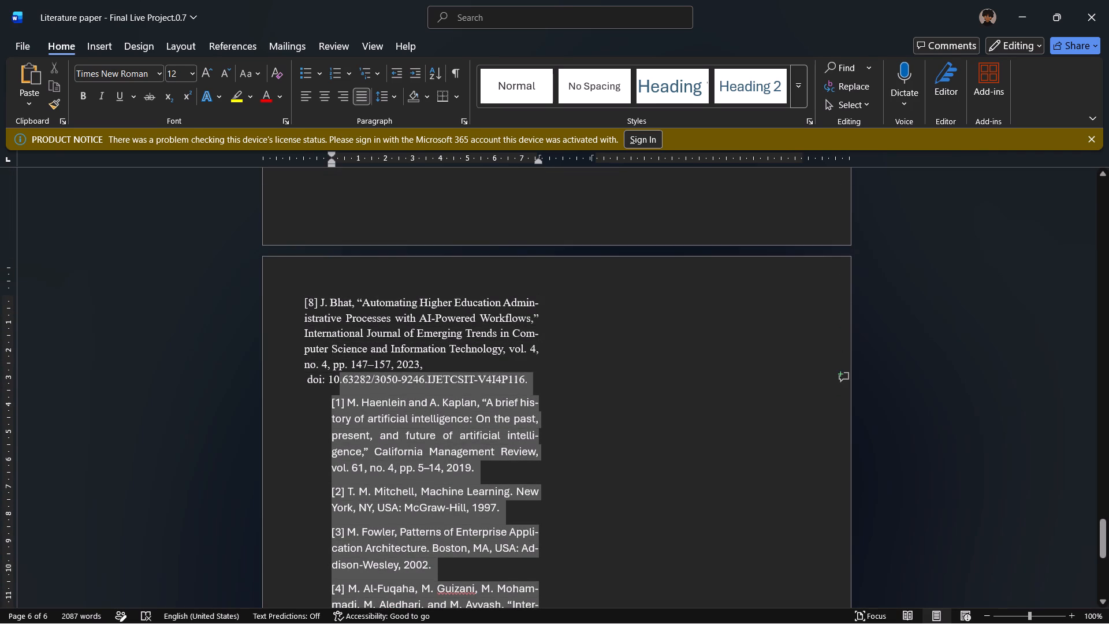
left_click_drag(337, 392, 326, 397)
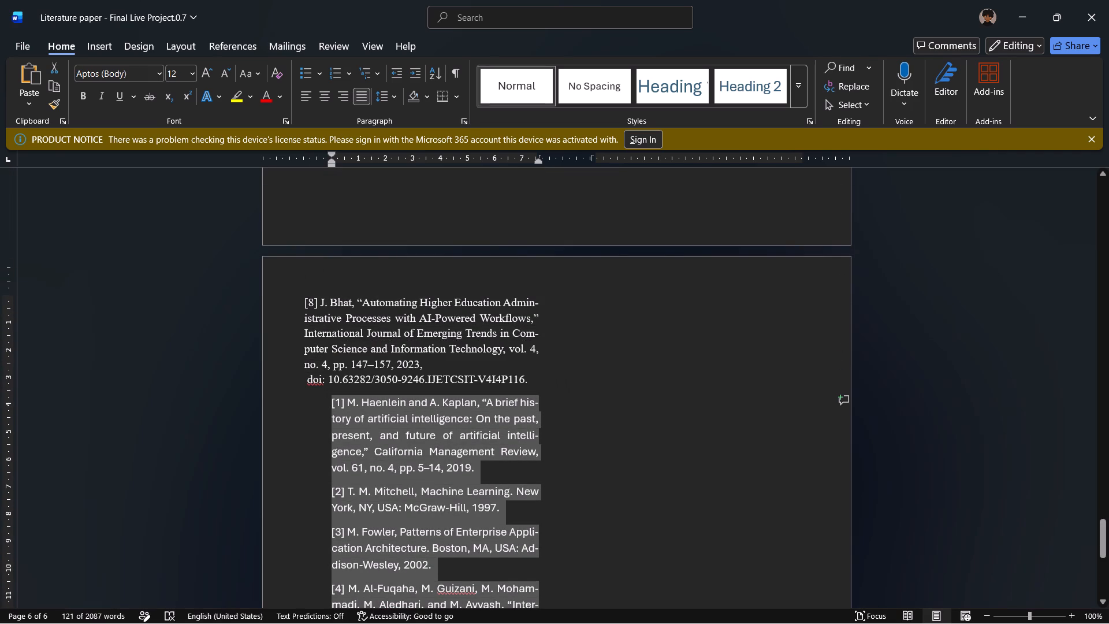
left_click_drag(332, 164, 302, 176)
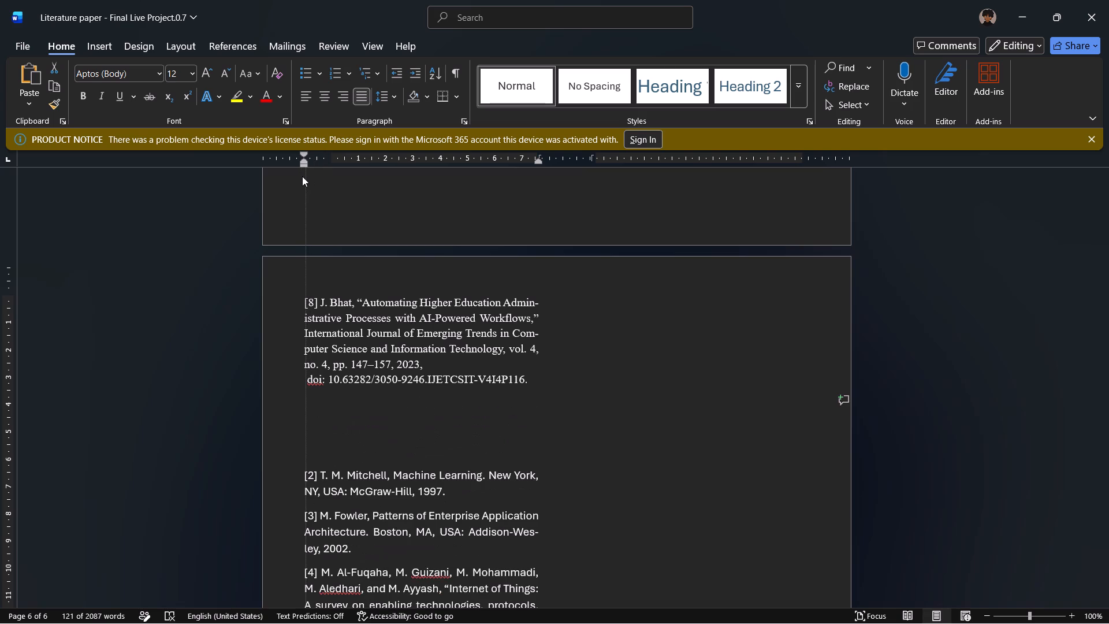
left_click_drag(302, 176, 307, 165)
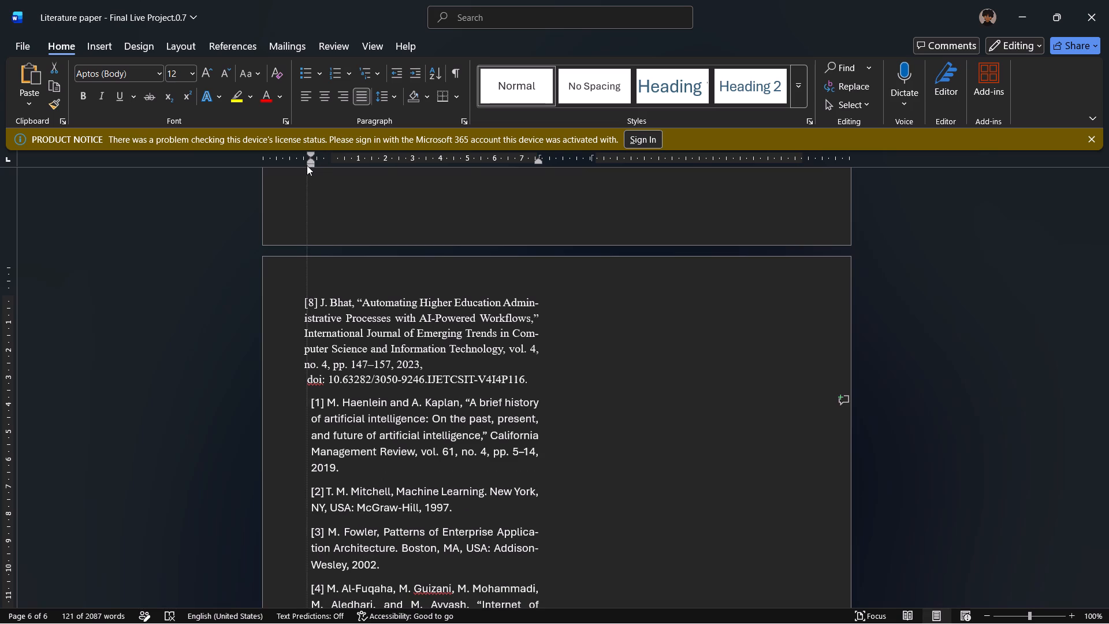
left_click_drag(307, 165, 301, 164)
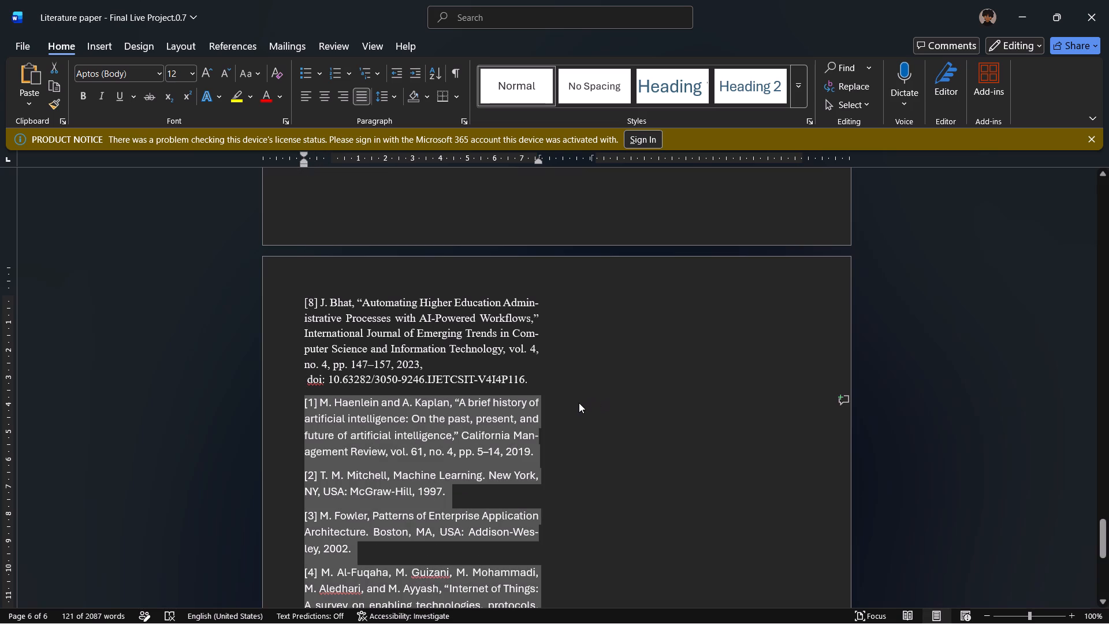
left_click(538, 162)
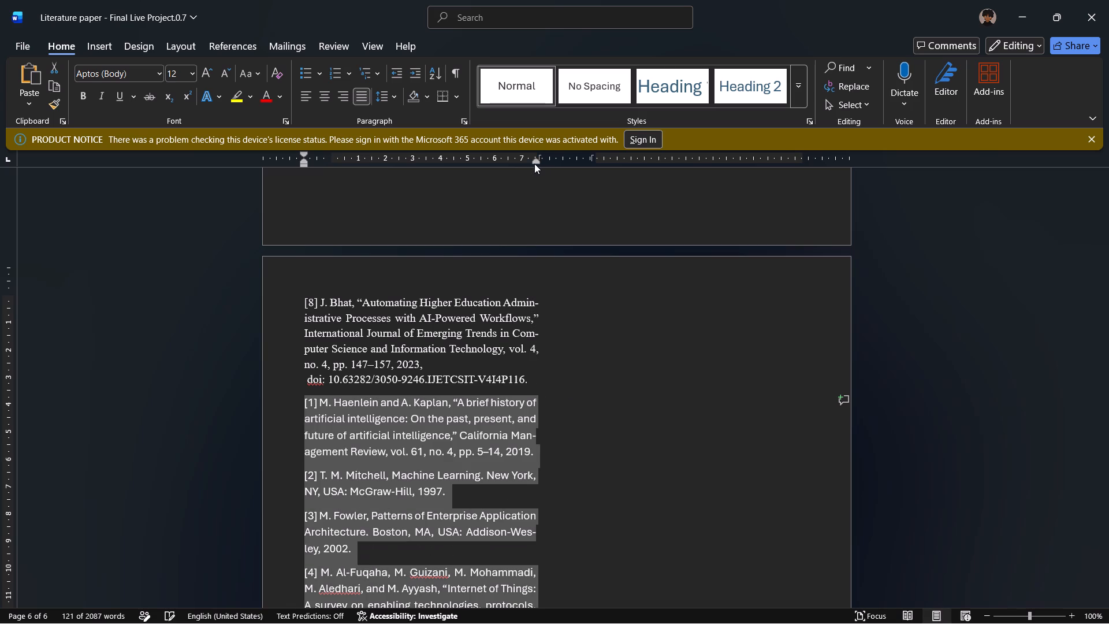
Change the font of the selected pasted references to Times New Roman.
left_click(162, 72)
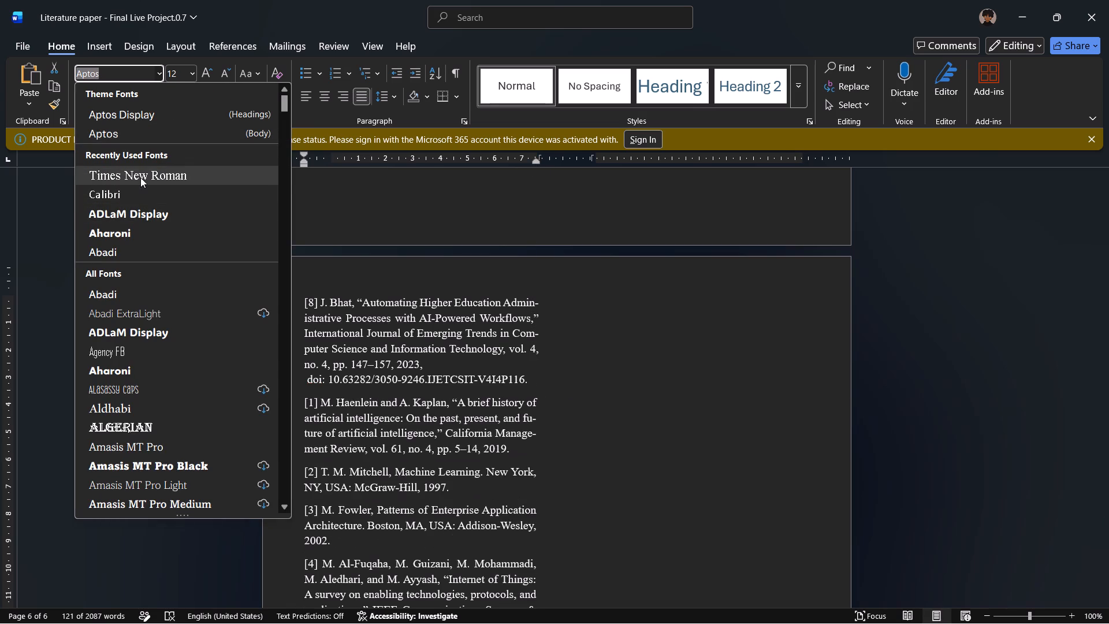
left_click(140, 177)
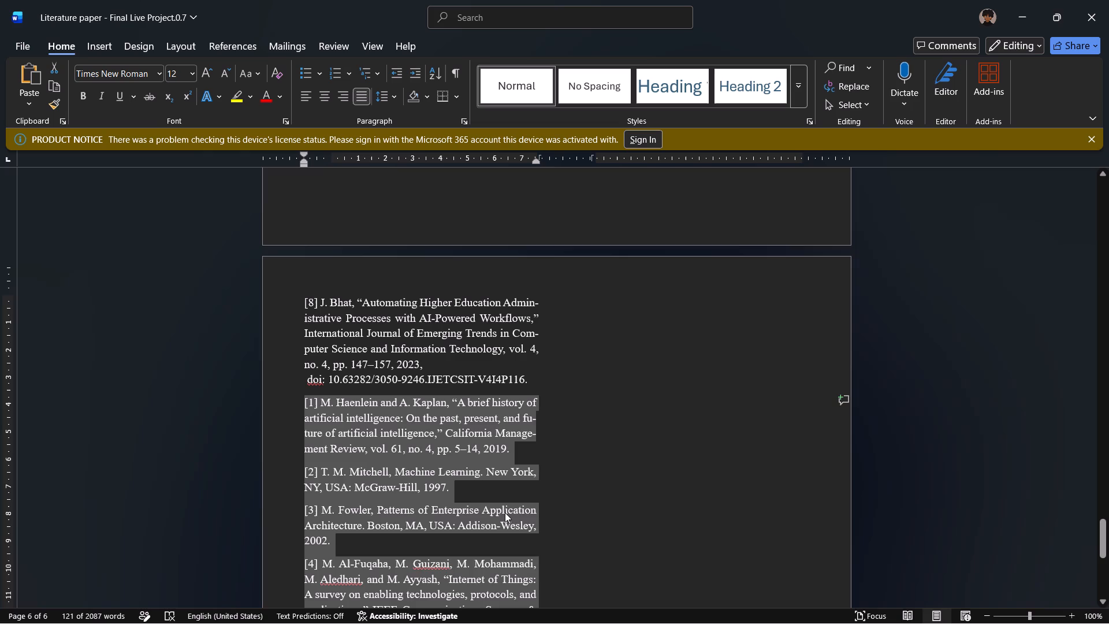
scroll(505, 512, "down", 6)
left_click(505, 512)
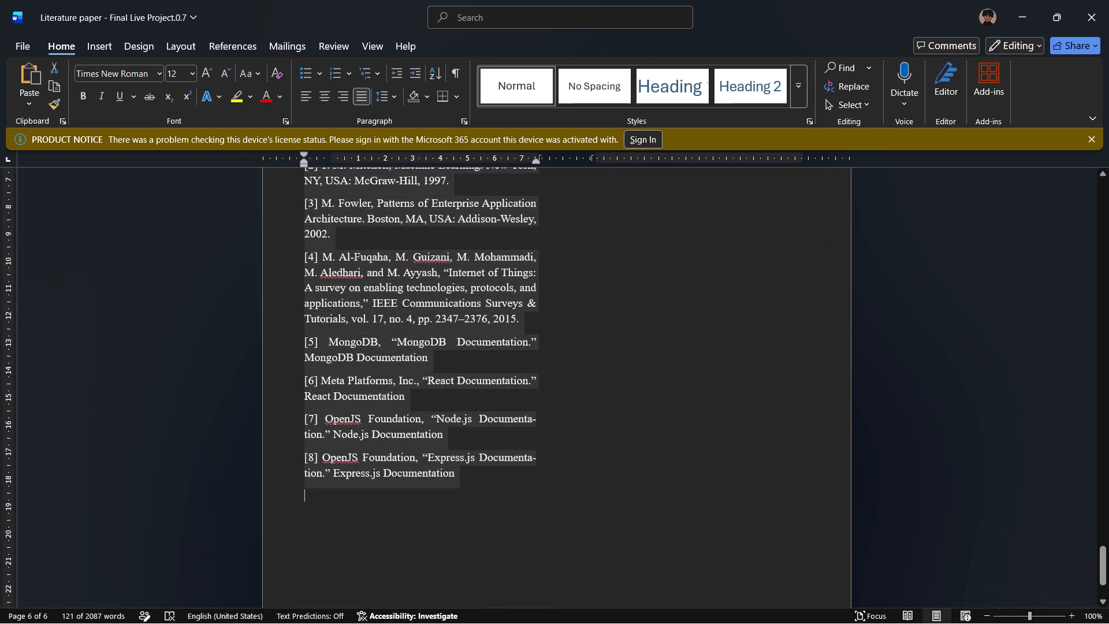
Select all the pasted references again and choose a hyphenation option for the text.
scroll(505, 512, "up", 3)
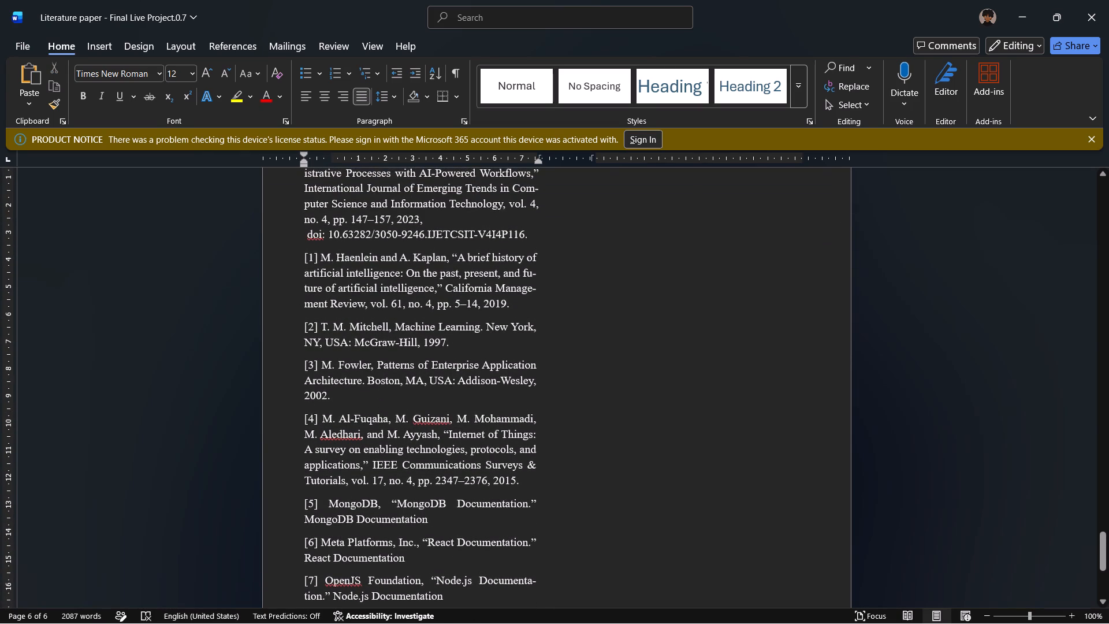
scroll(392, 499, "down", 2)
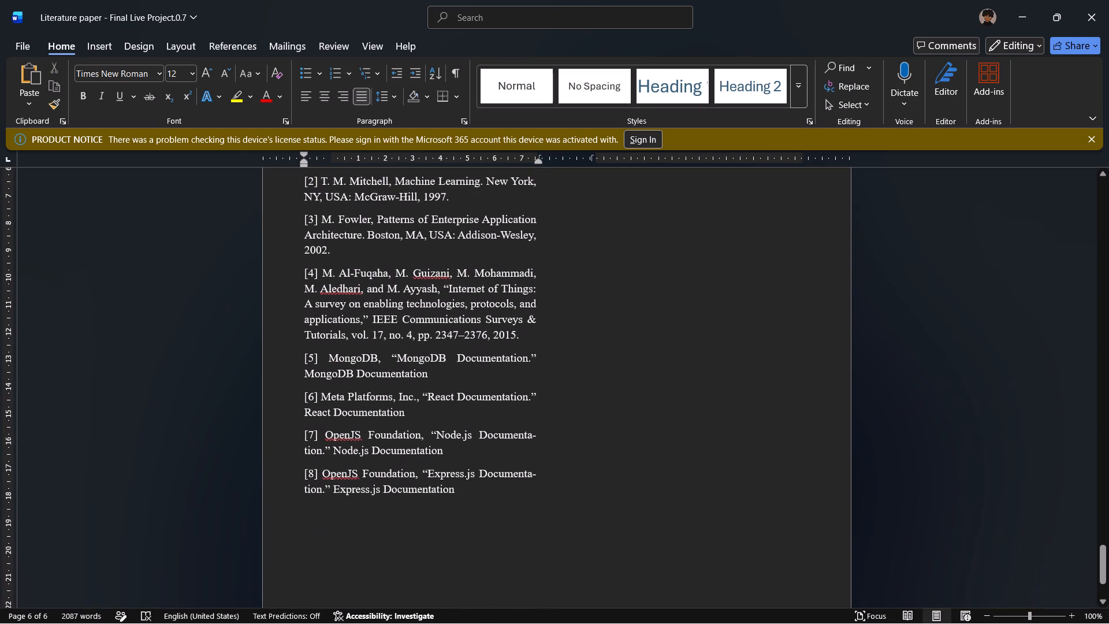
left_click_drag(456, 504, 359, 329)
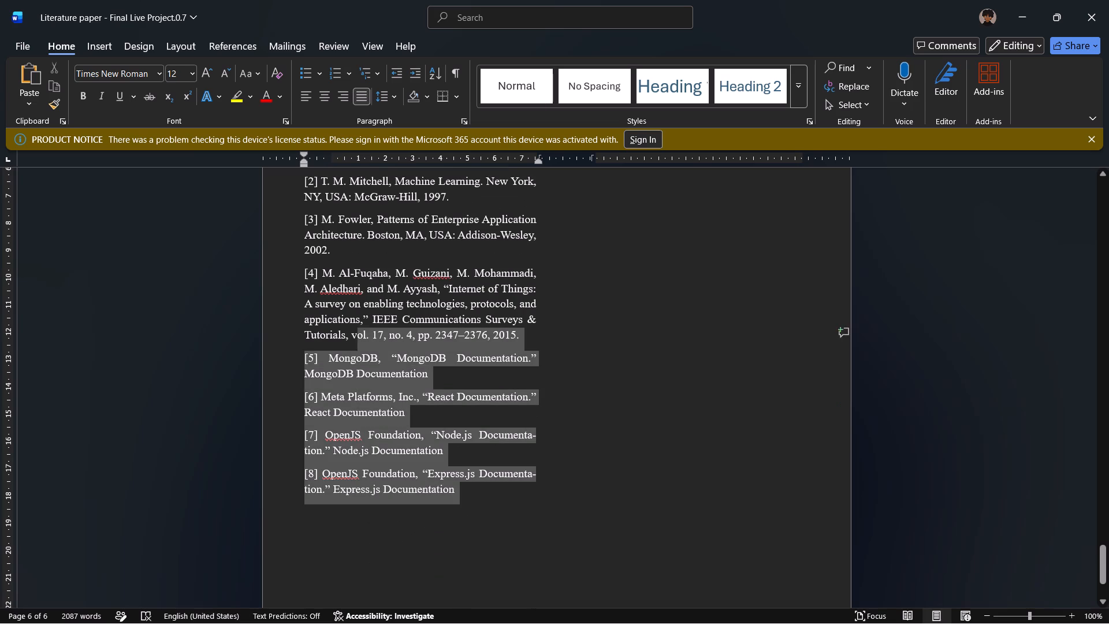
left_click_drag(359, 329, 296, 327)
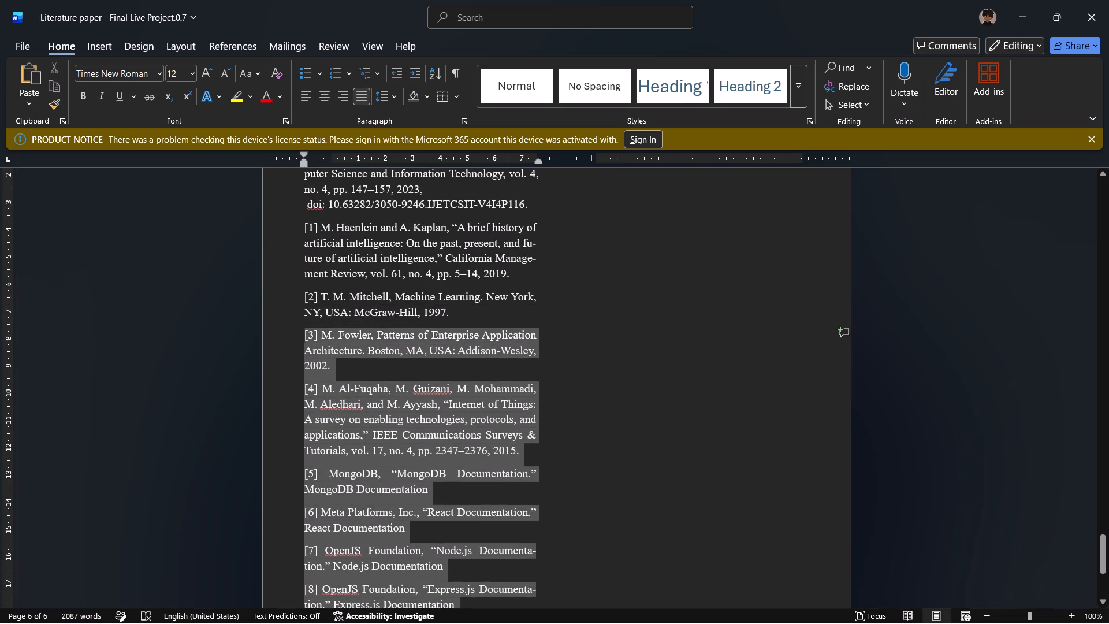
left_click_drag(296, 327, 295, 233)
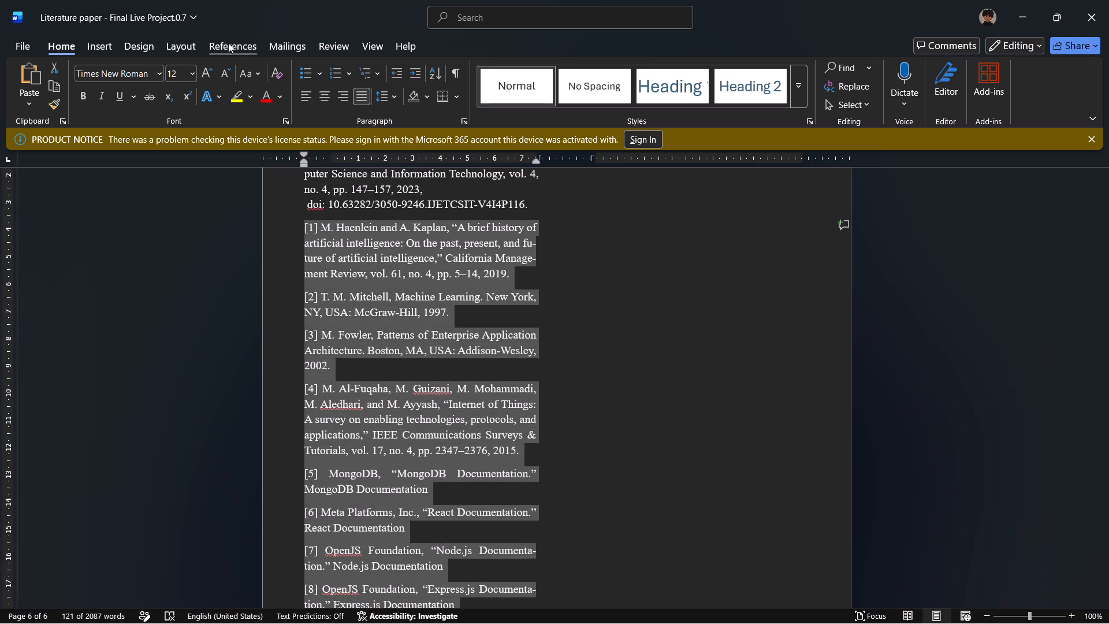
left_click(182, 46)
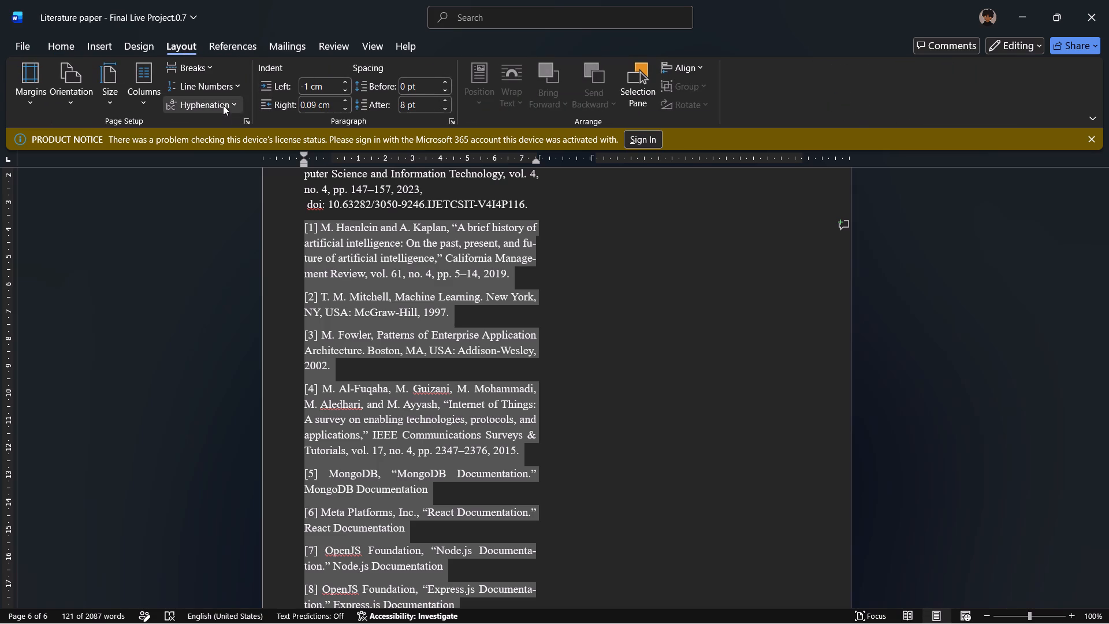
left_click(223, 105)
left_click(223, 138)
left_click(383, 421)
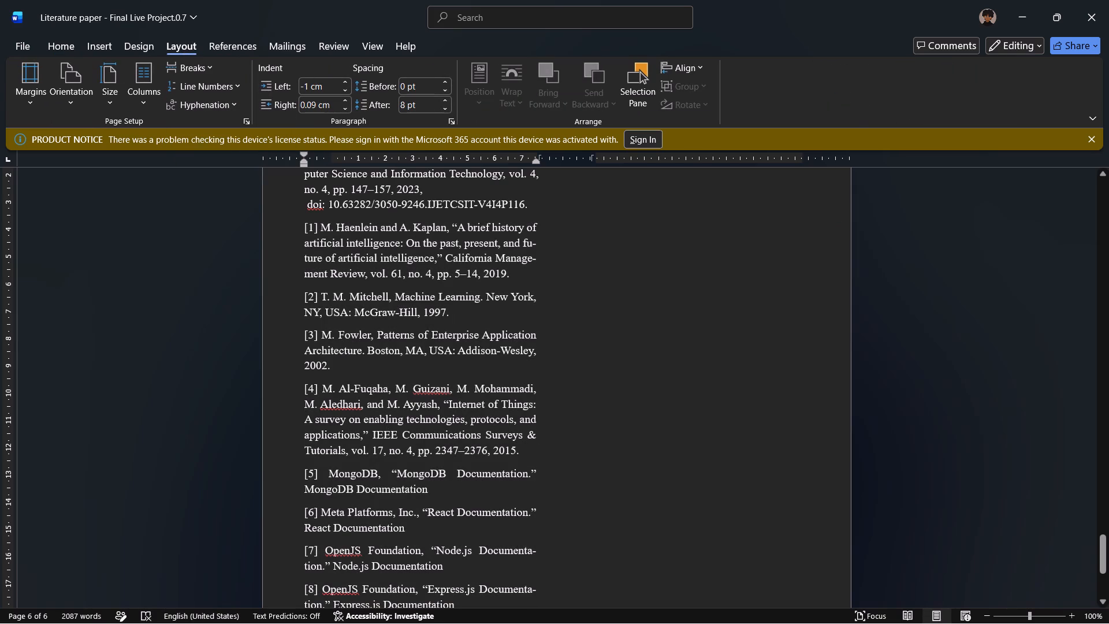
Delete the space after "MongoDB," in pasted reference [5].
left_click(388, 470)
key("BackSpace")
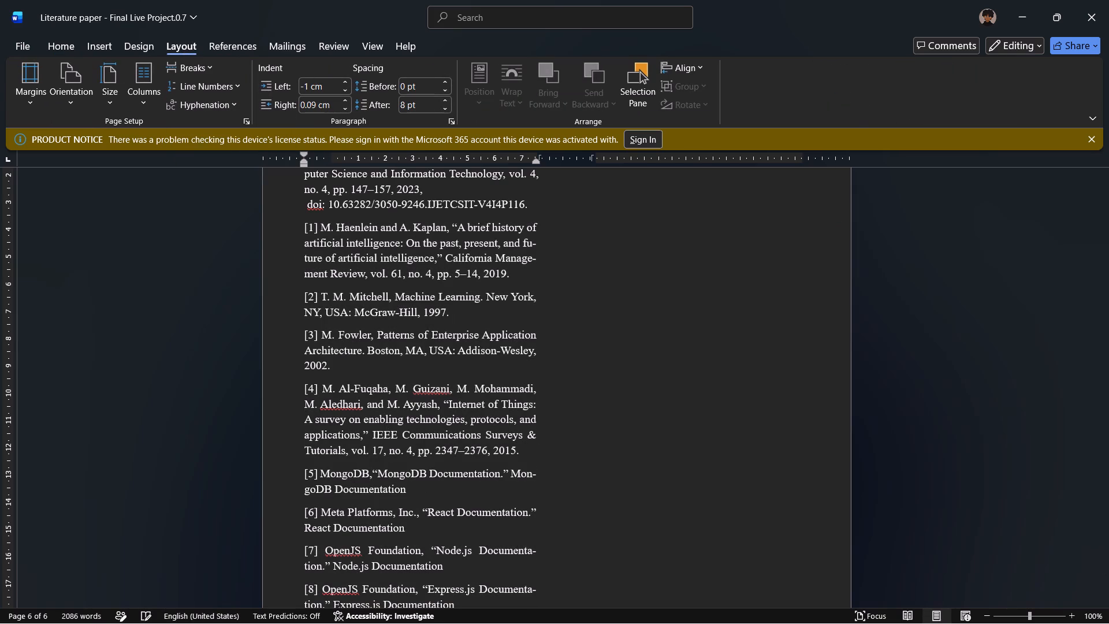
Renumber the first two pasted references, [1] and [2], as [9] and [10].
scroll(418, 511, "down", 1)
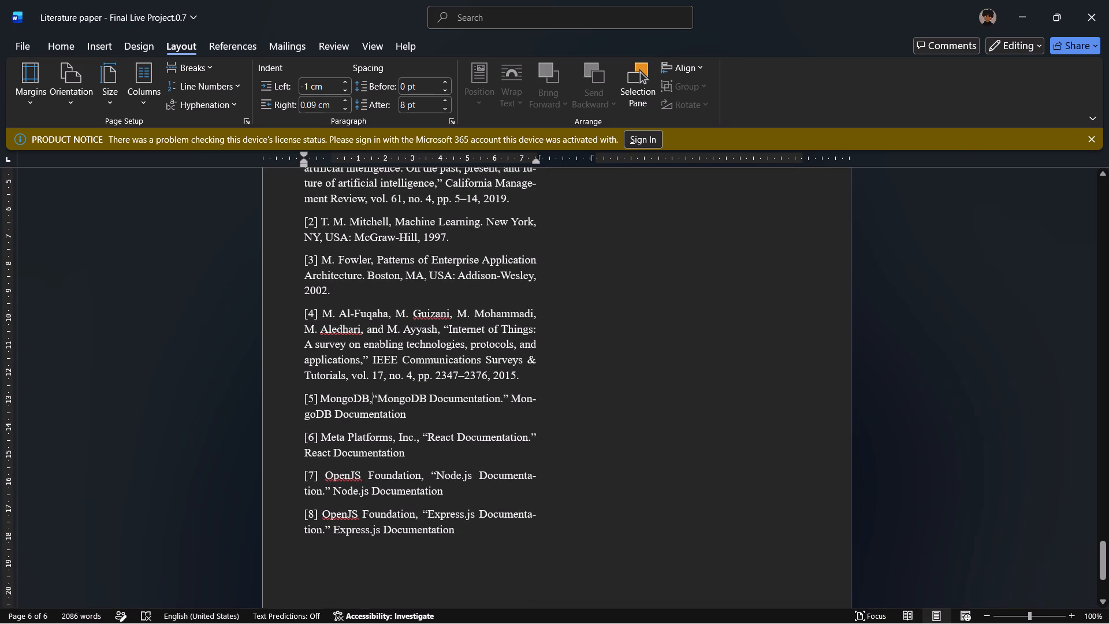
left_click(312, 216)
scroll(312, 216, "up", 1)
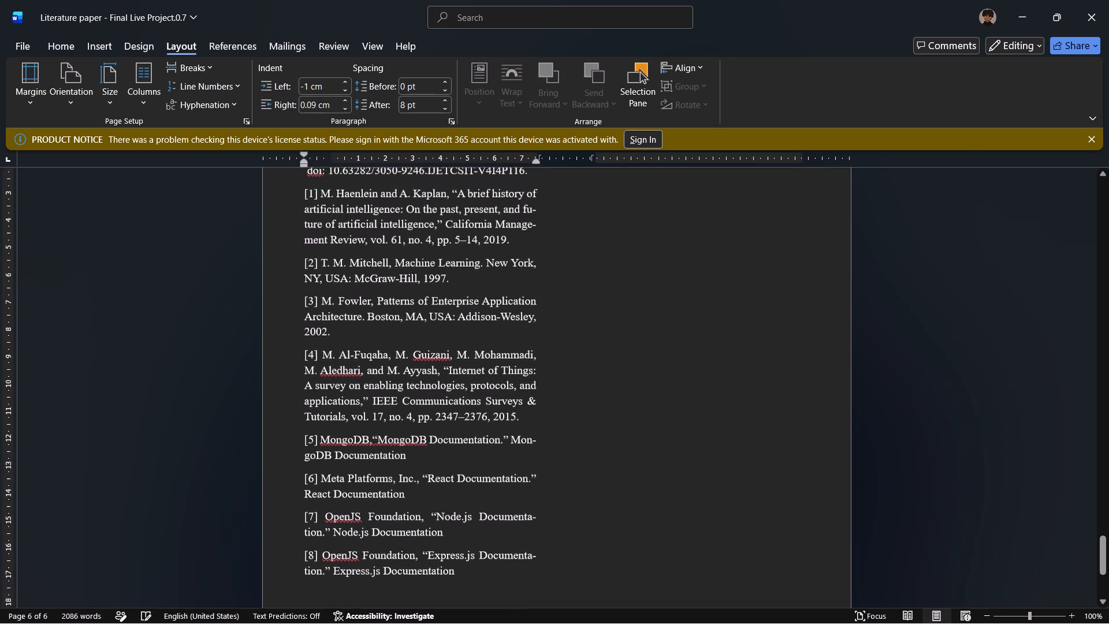
scroll(312, 216, "up", 1)
left_click(315, 229)
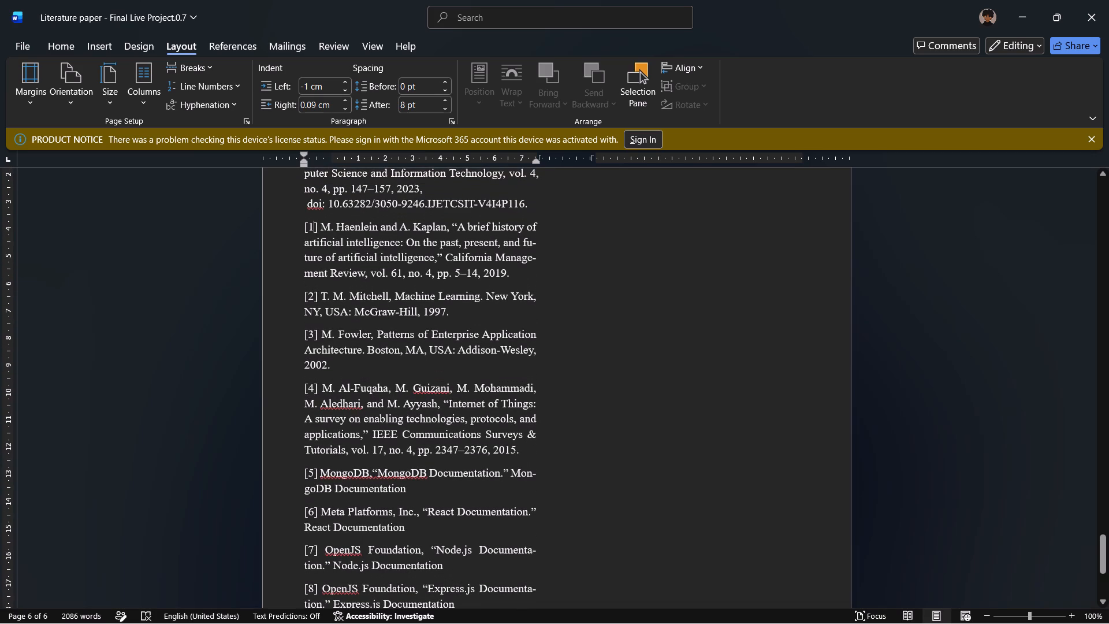
key("BackSpace")
key("9")
left_click(315, 294)
key("BackSpace")
type("10")
Renumber pasted references [3] on enterprise application architecture and [4] on the Internet of Things as [11] and [12].
left_click(316, 333)
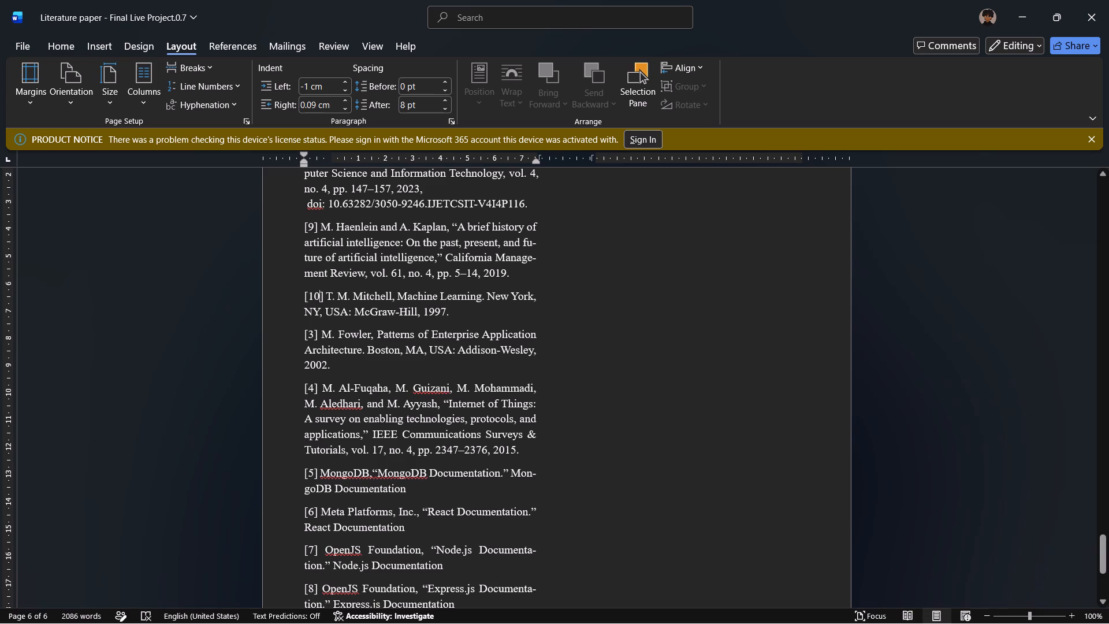
left_click(314, 333)
key("BackSpace")
key("1")
key("1")
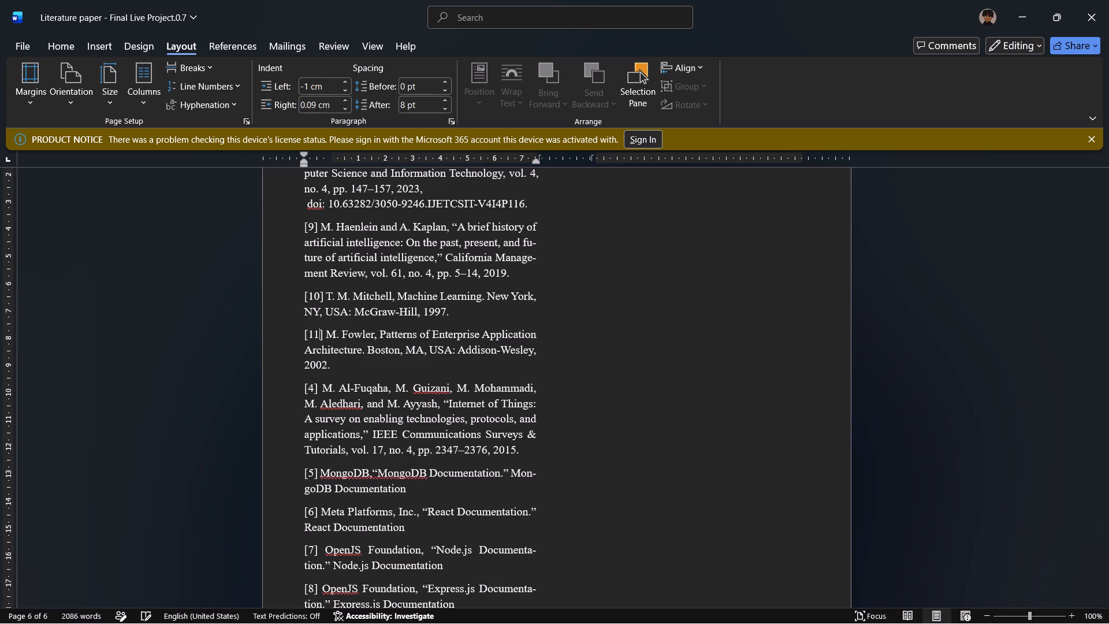
left_click(313, 387)
key("BackSpace")
type("12")
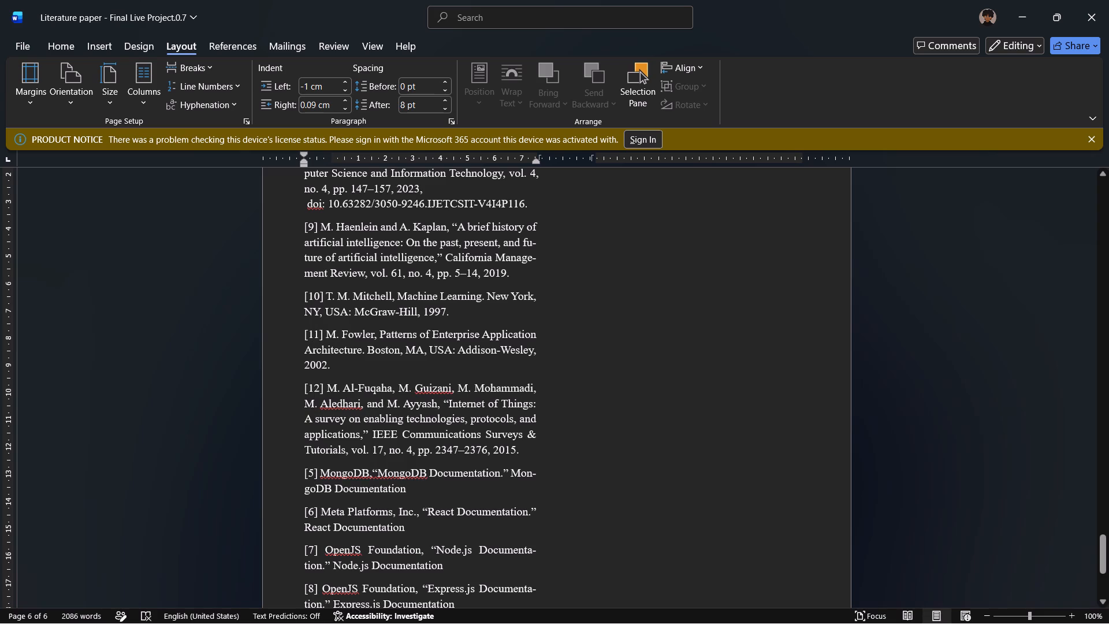
Renumber the MongoDB reference as [13] and the Meta Platforms React reference as [14].
left_click(314, 473)
key("BackSpace")
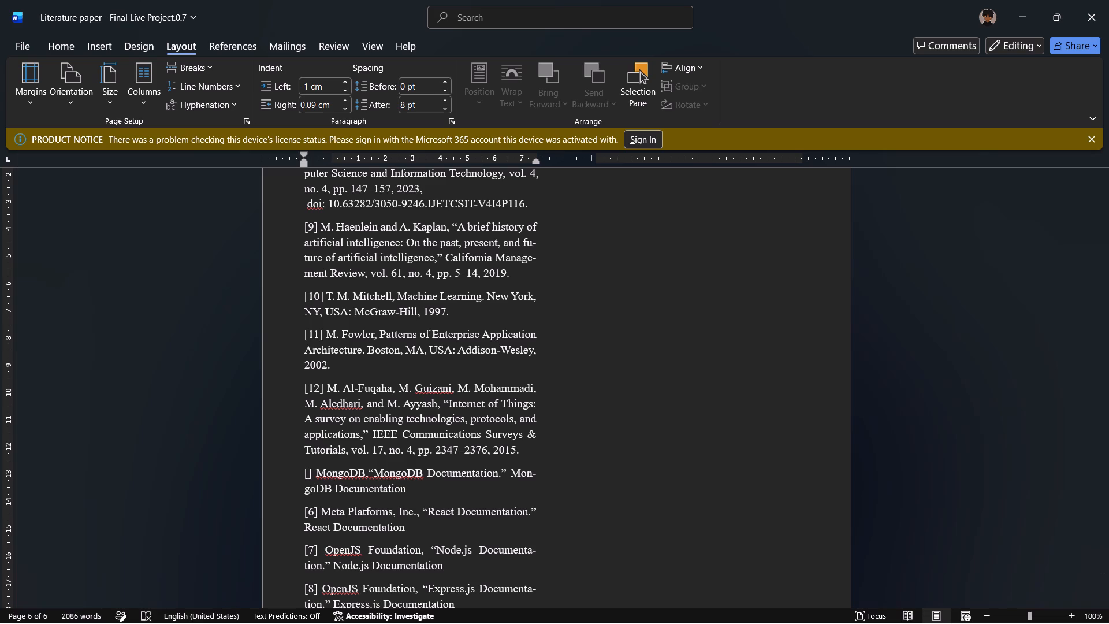
type("13")
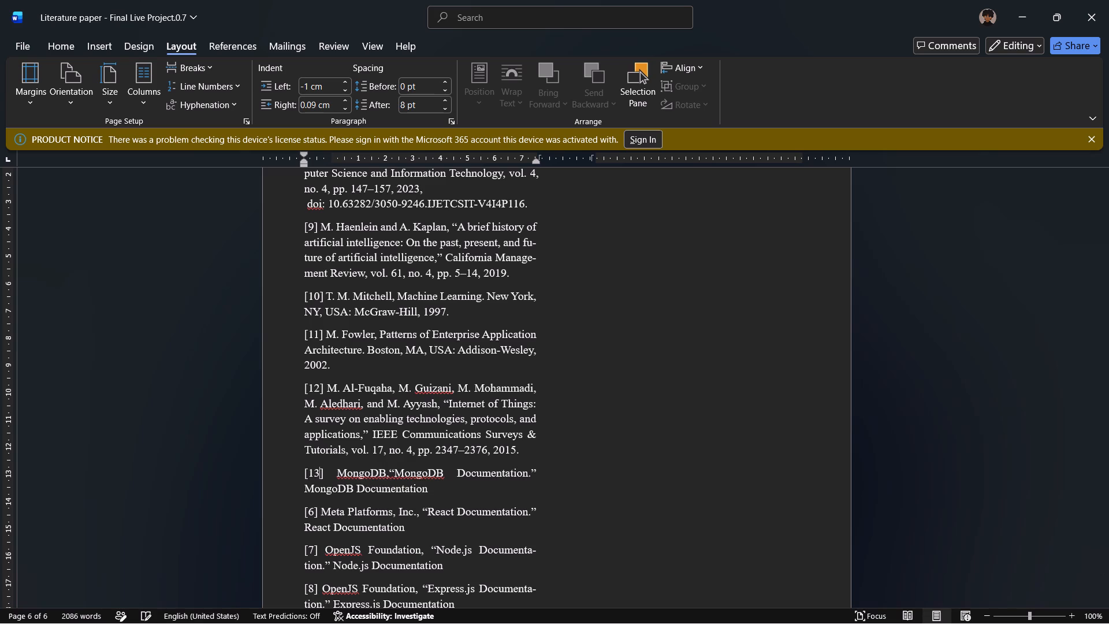
key("Down")
key("Down")
key("Left")
key("Left")
key("BackSpace")
type("14")
Renumber the OpenJS Foundation Node.js reference as [15] and the Express.js reference as [16].
key("Down")
key("Down")
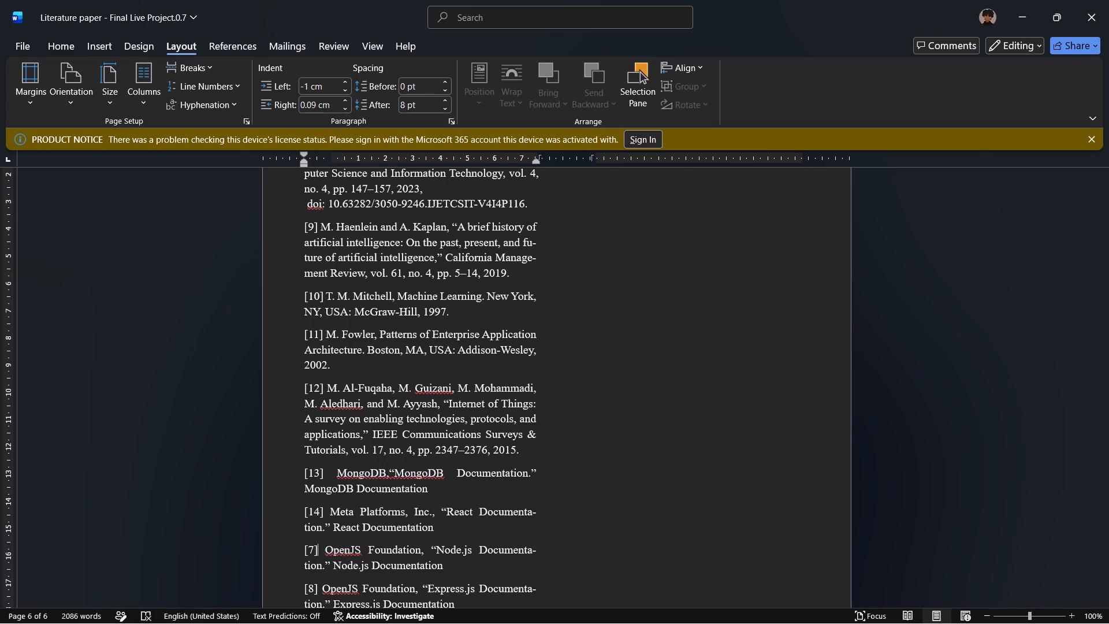
key("Left")
key("BackSpace")
type("15")
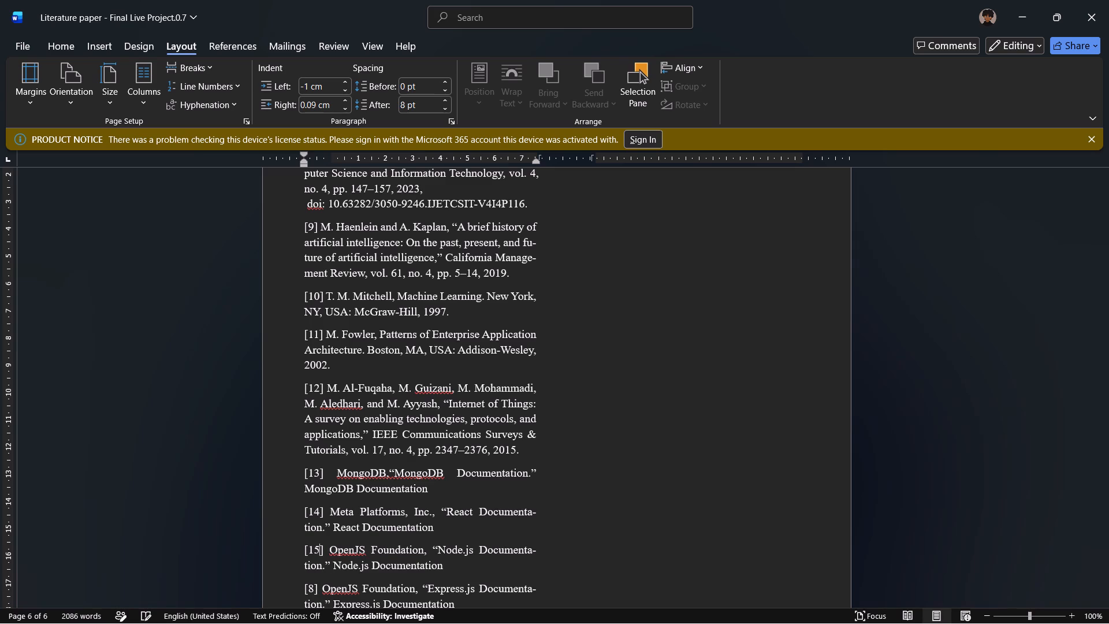
key("Down")
key("Down")
key("Left")
key("BackSpace")
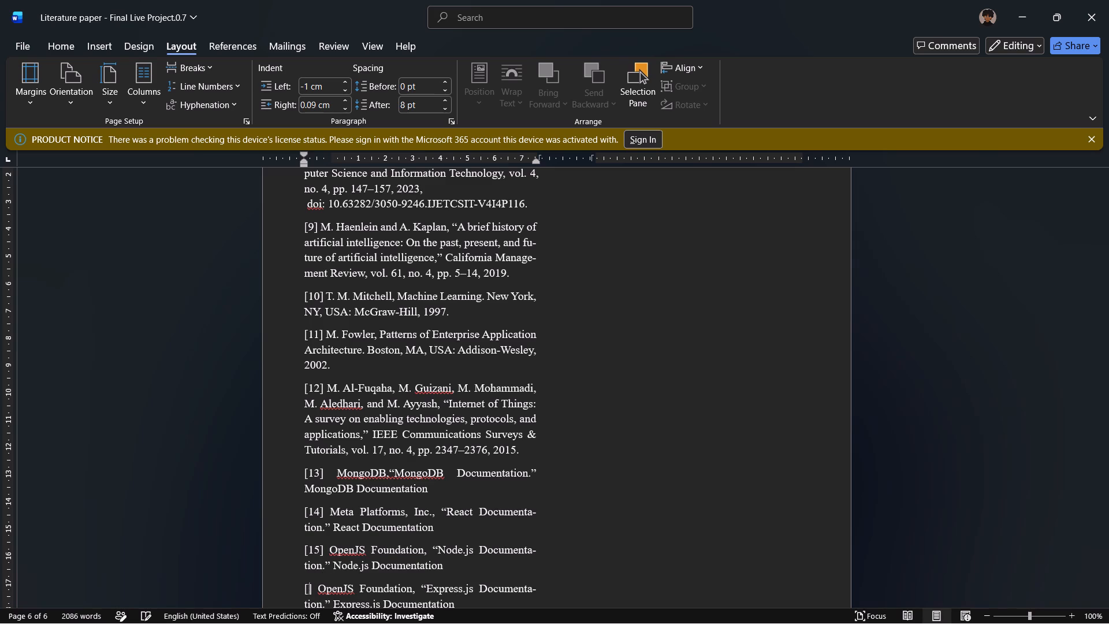
type("16")
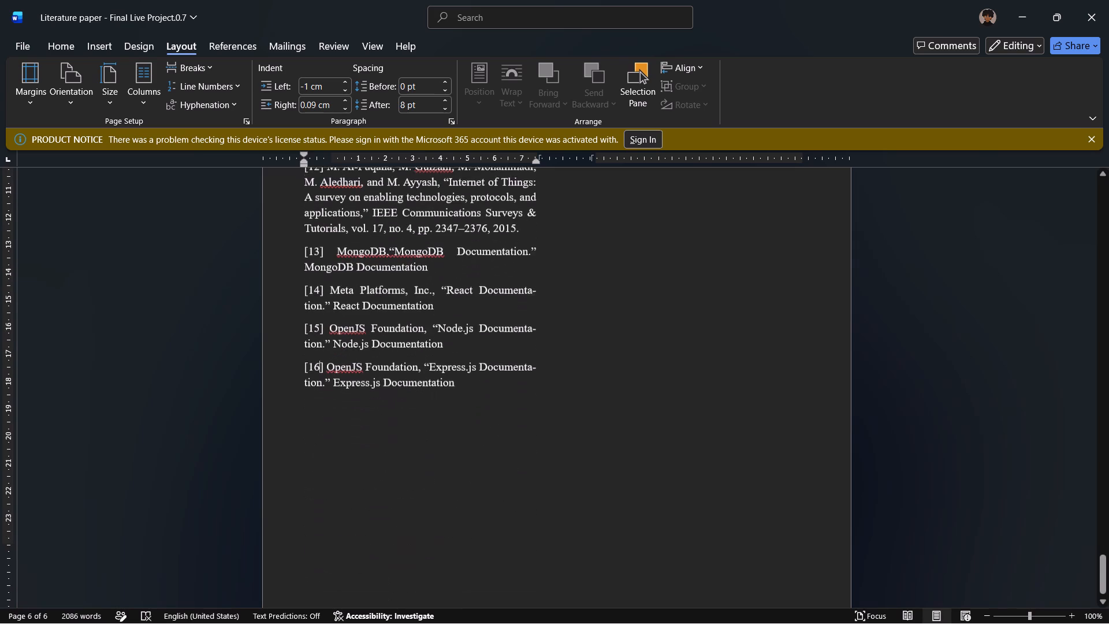
Review the paper from the renumbered references back through the conclusion, future scope, literature review and proposed system sections.
scroll(314, 473, "up", 3)
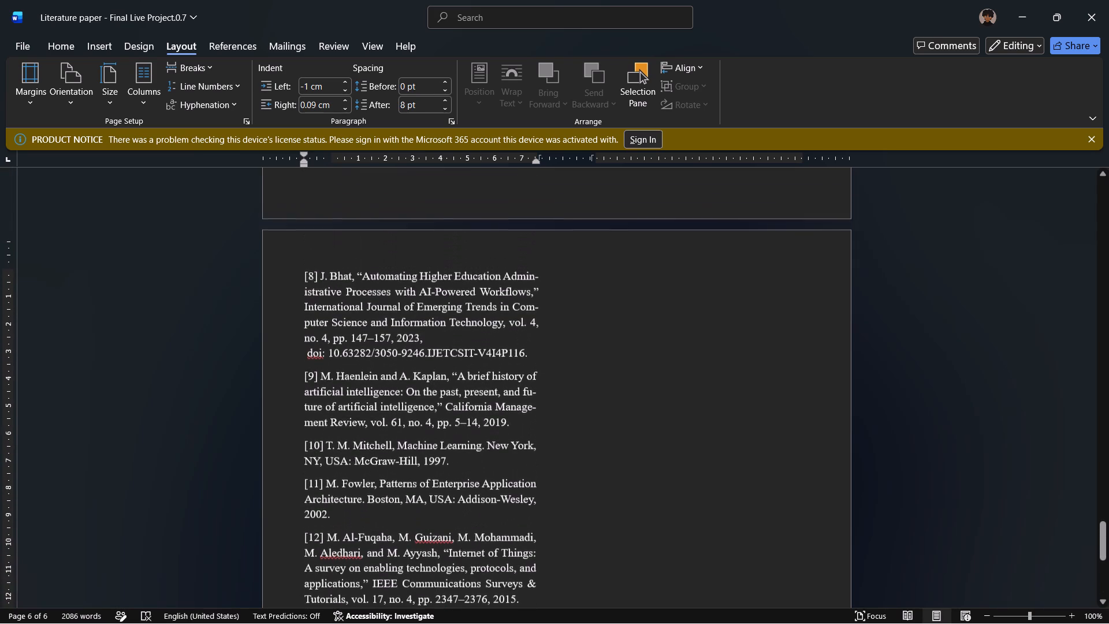
scroll(314, 473, "up", 2)
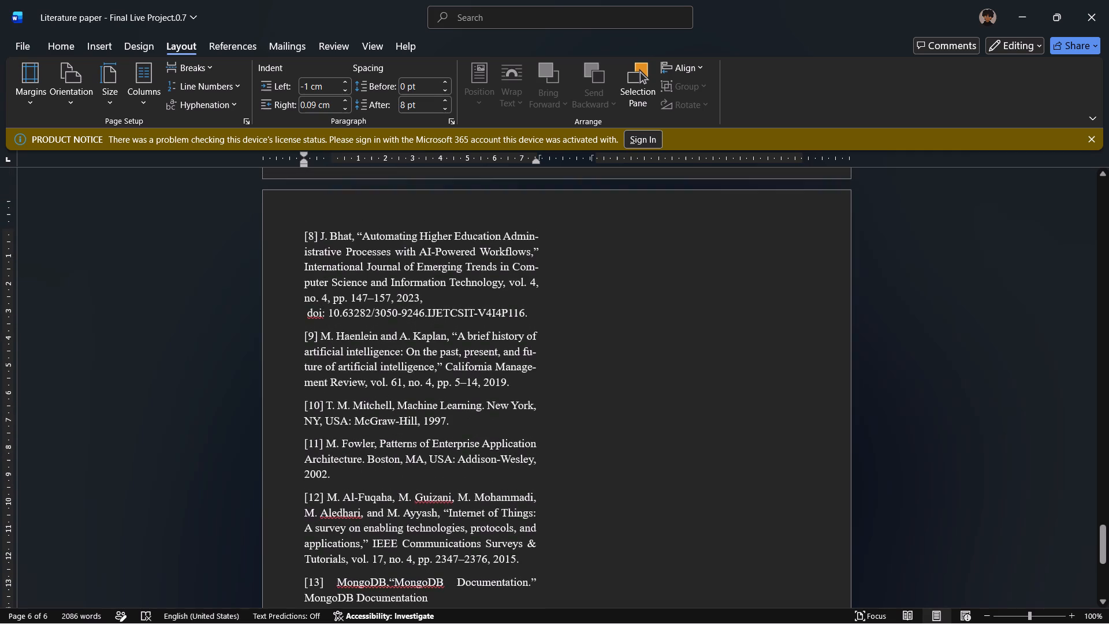
scroll(314, 473, "up", 6)
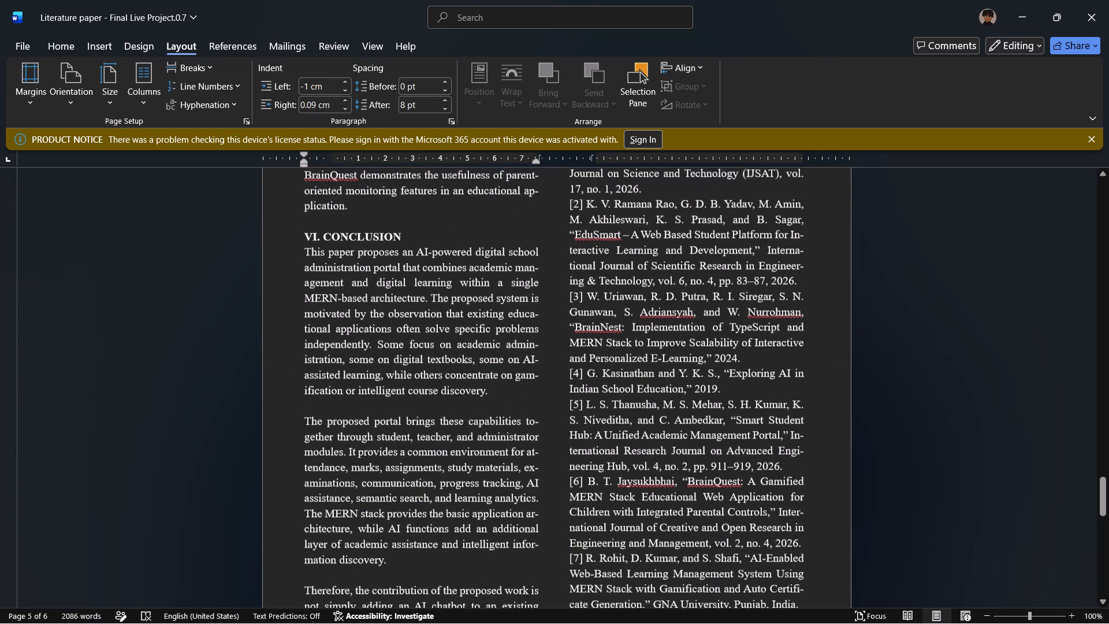
scroll(314, 473, "up", 3)
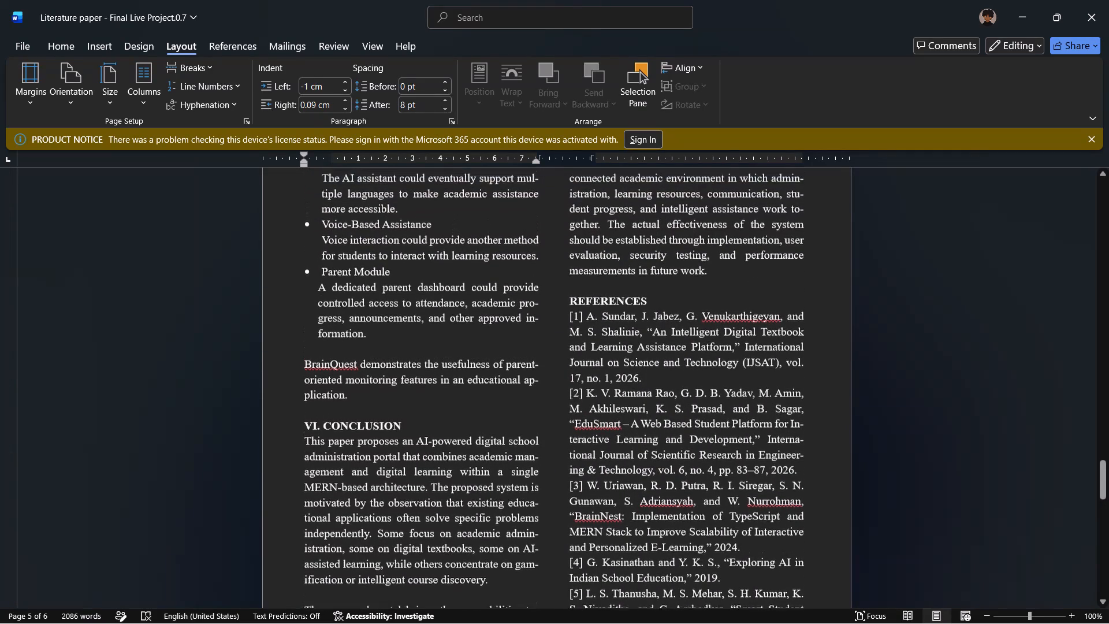
scroll(314, 473, "up", 3)
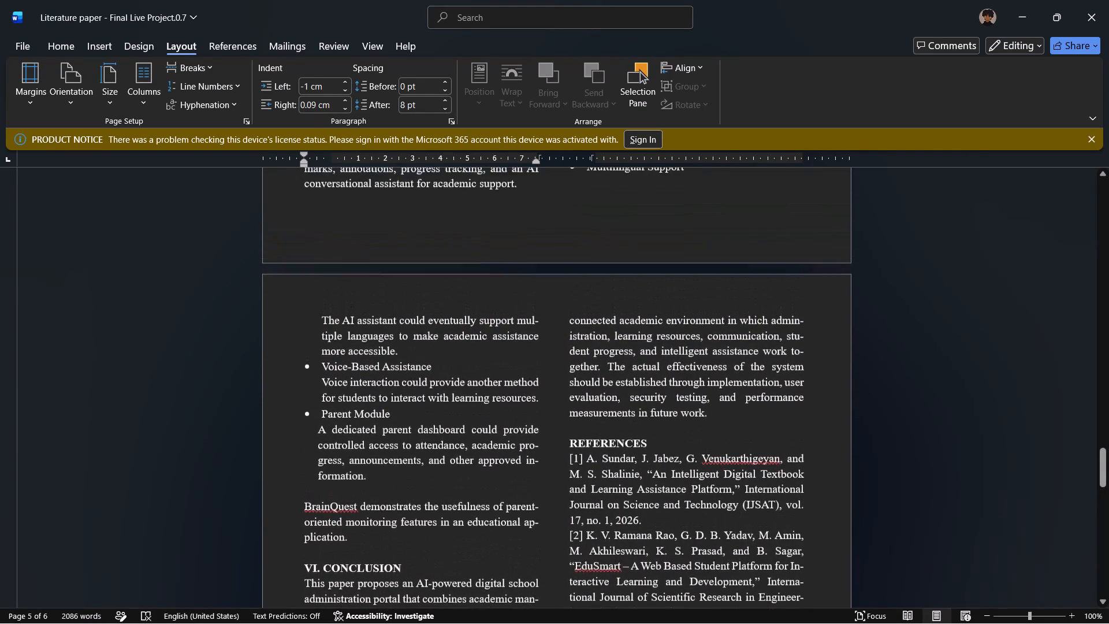
scroll(314, 473, "up", 4)
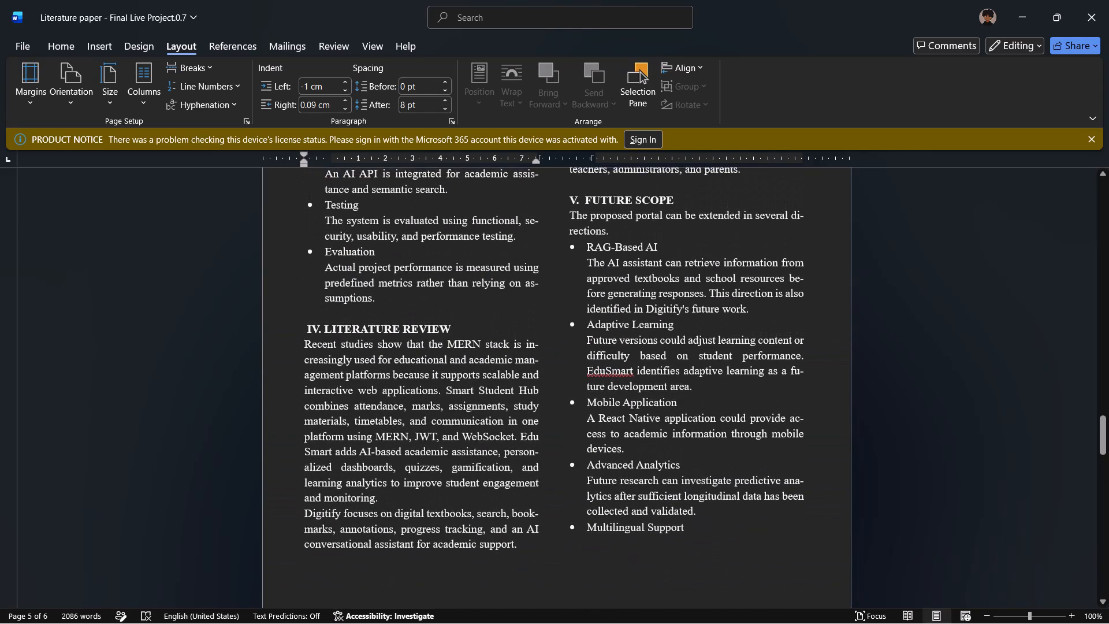
scroll(314, 473, "down", 1)
scroll(314, 473, "up", 2)
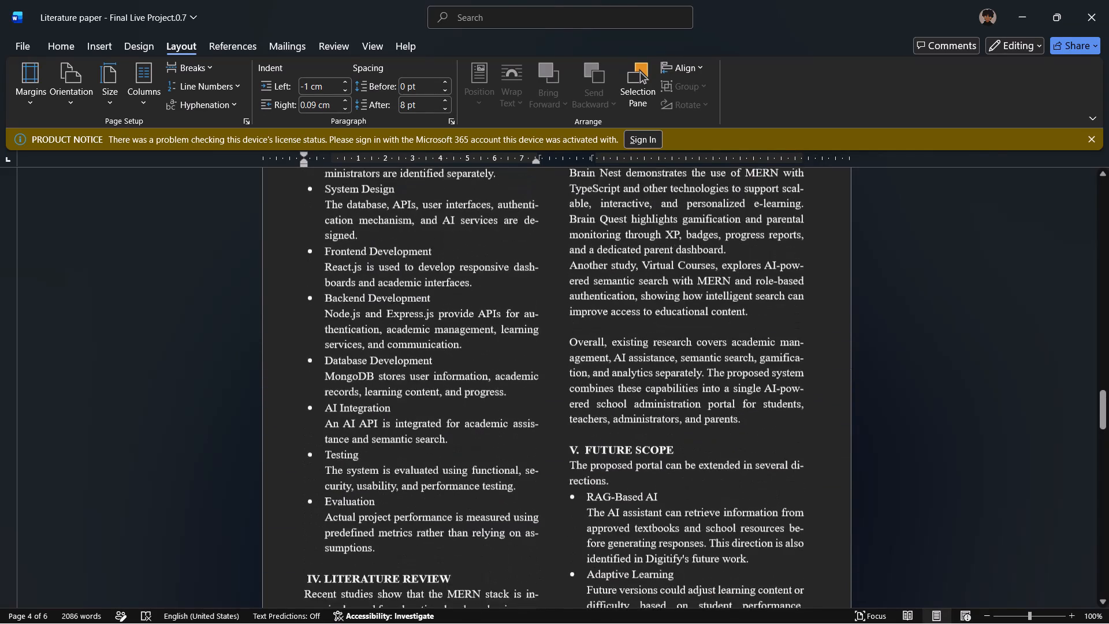
scroll(314, 473, "up", 3)
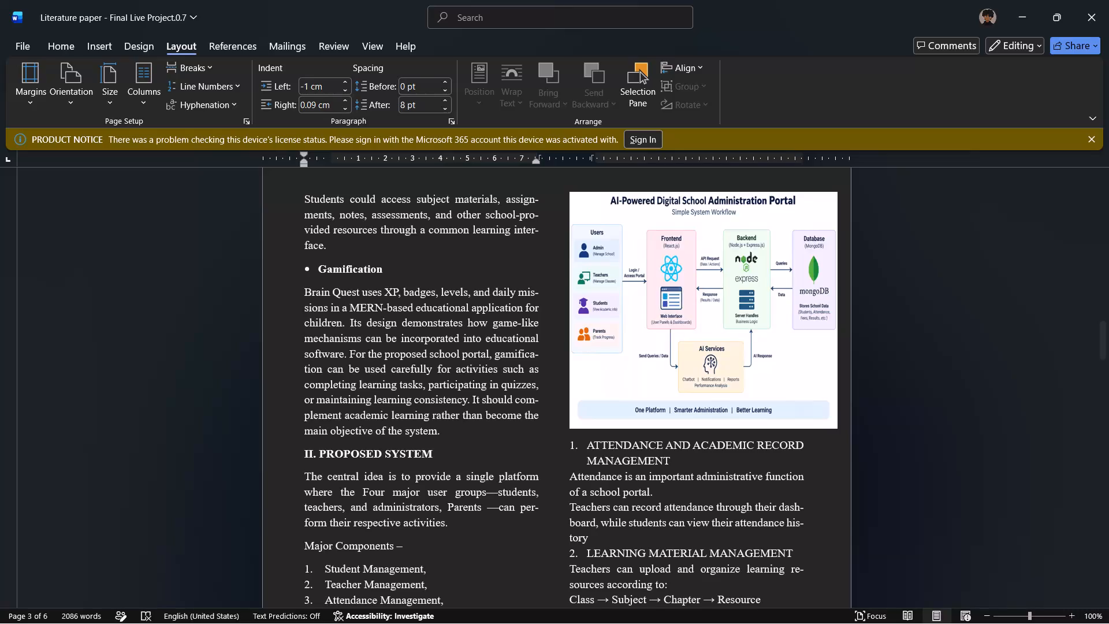
scroll(314, 473, "down", 15)
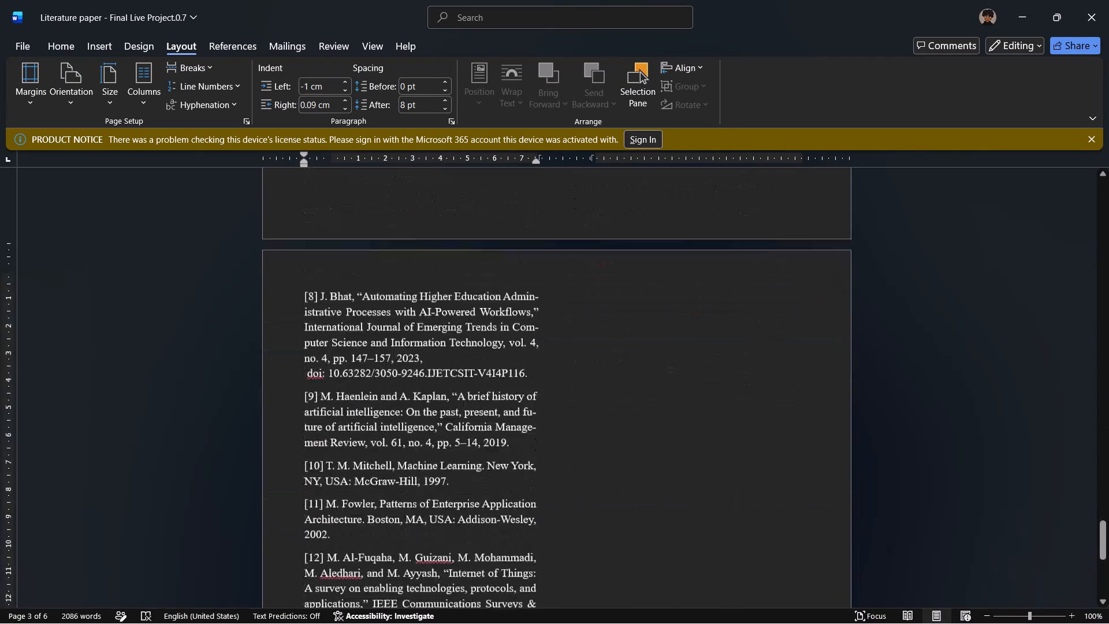
scroll(314, 473, "down", 2)
scroll(314, 473, "up", 9)
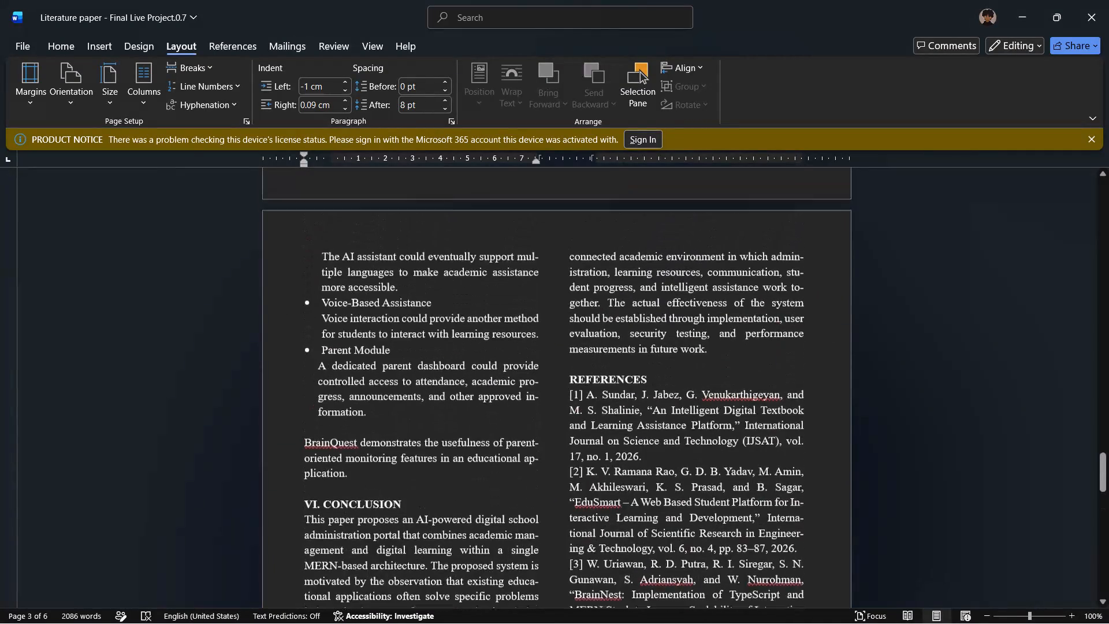
Check the literature review, future scope and conclusion sections and the start of the reference list for layout and content.
scroll(314, 473, "up", 6)
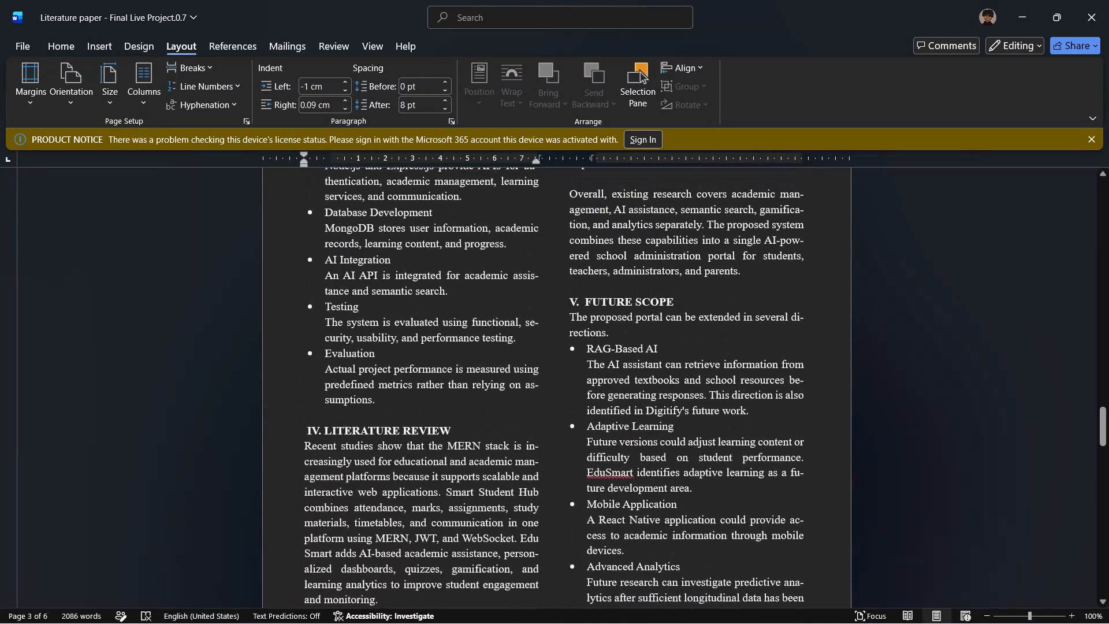
scroll(314, 473, "up", 2)
scroll(314, 473, "down", 1)
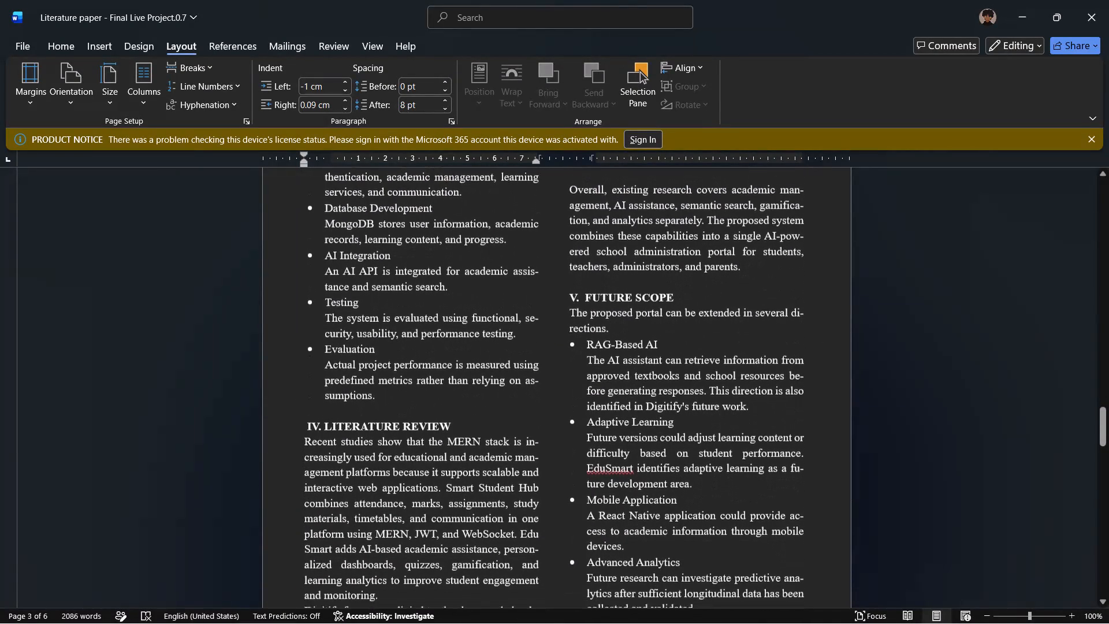
scroll(314, 473, "down", 2)
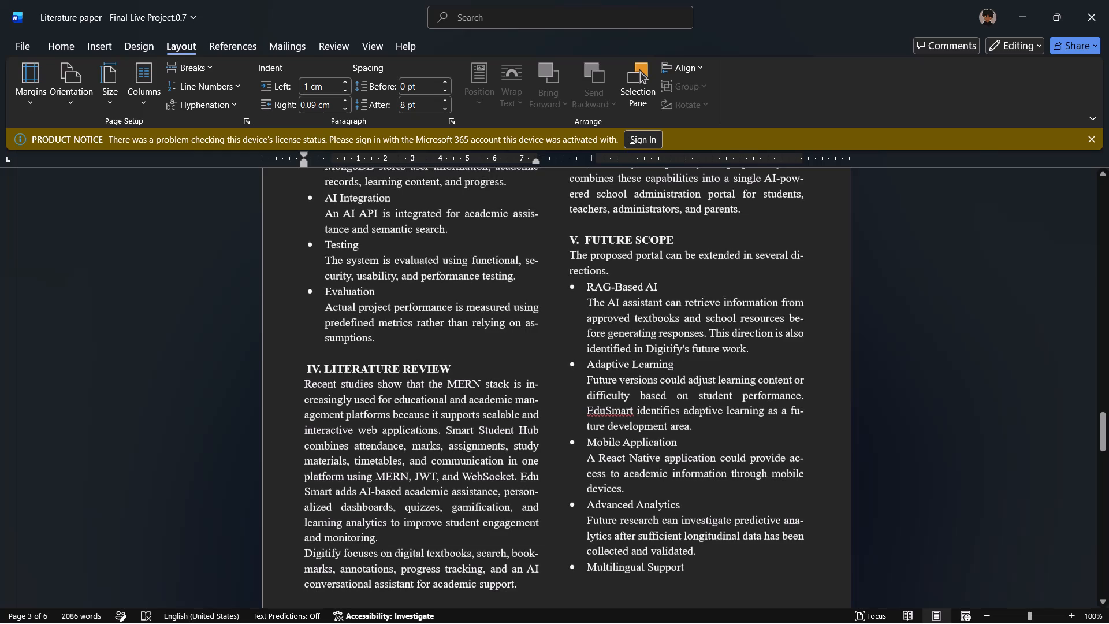
scroll(314, 473, "down", 3)
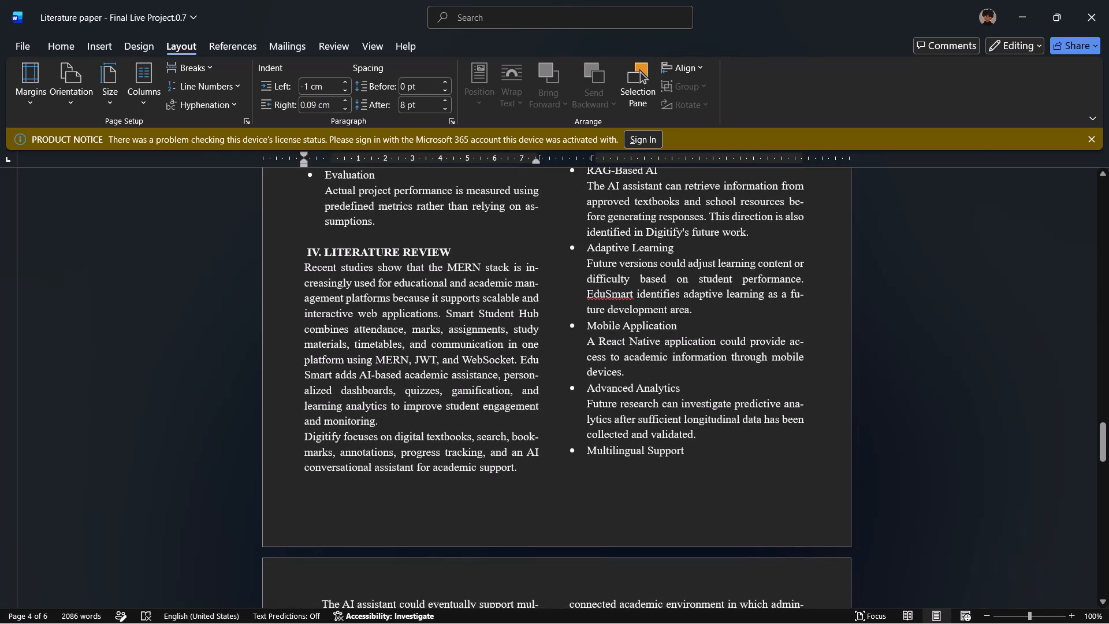
scroll(314, 473, "down", 1)
left_click(533, 474)
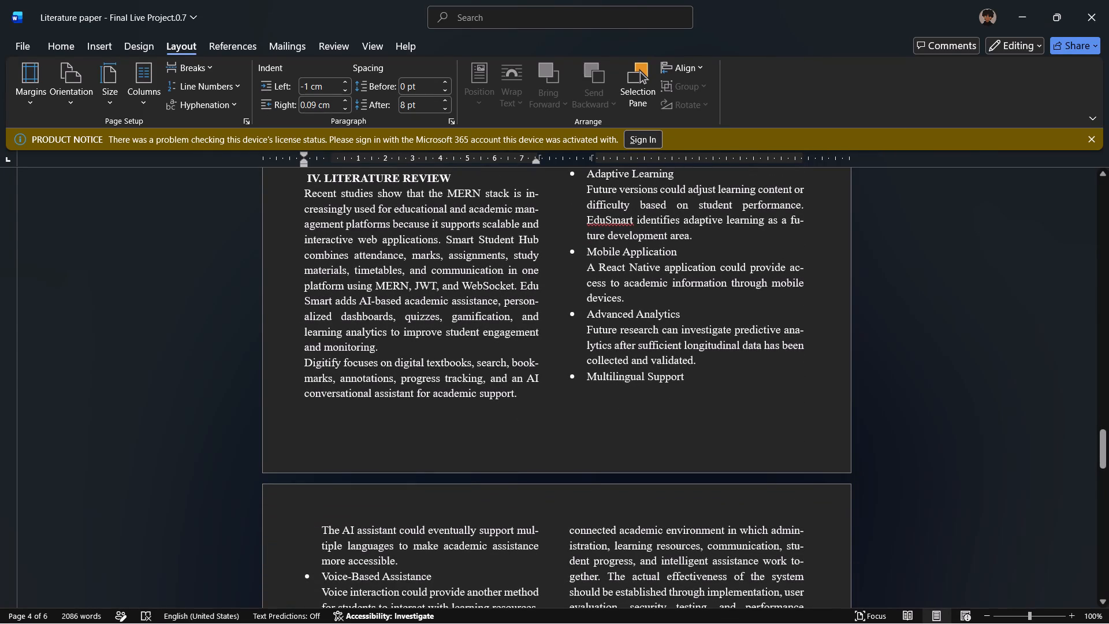
scroll(533, 474, "down", 6)
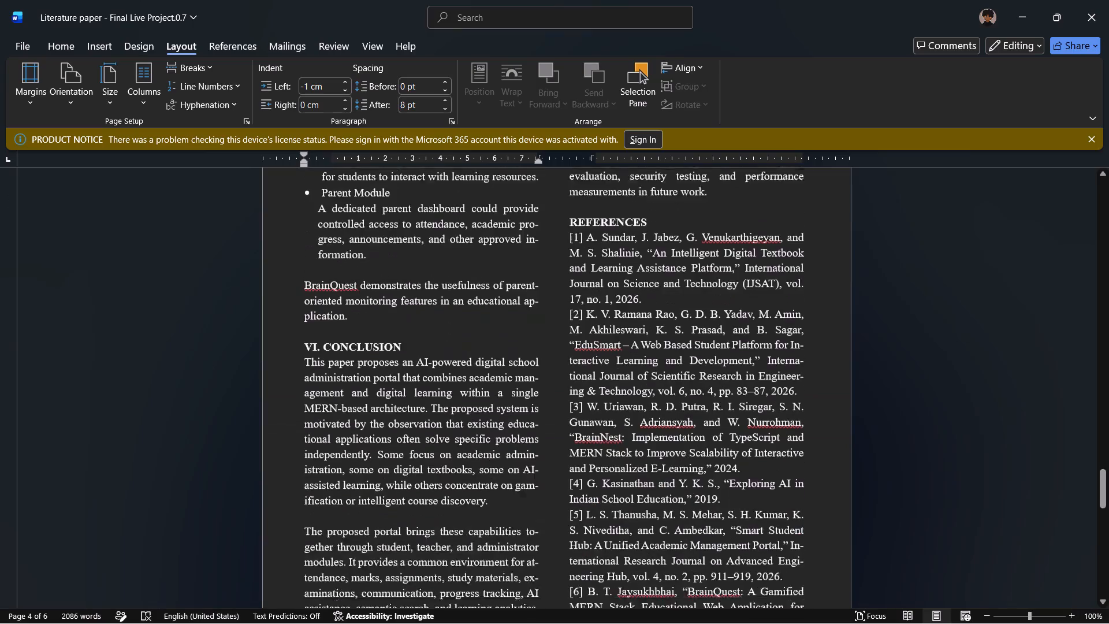
scroll(533, 474, "down", 1)
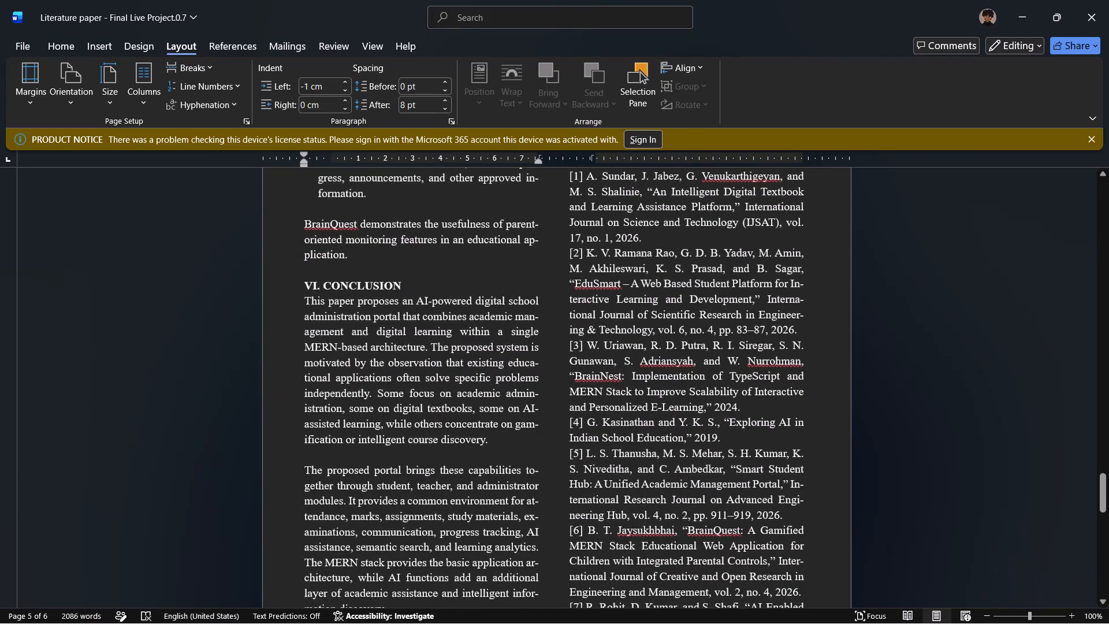
Save the literature paper.
key("ctrl+s")
Review the paper's opening page, including the title, member details, abstract and keywords.
scroll(533, 474, "up", 12)
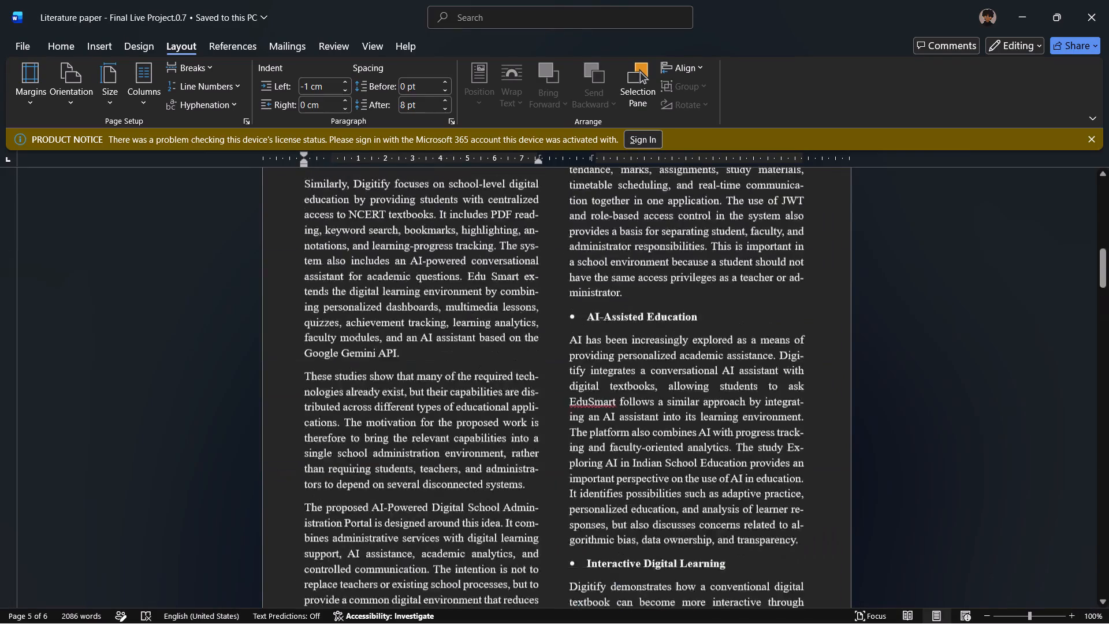
scroll(533, 474, "up", 12)
scroll(533, 474, "down", 1)
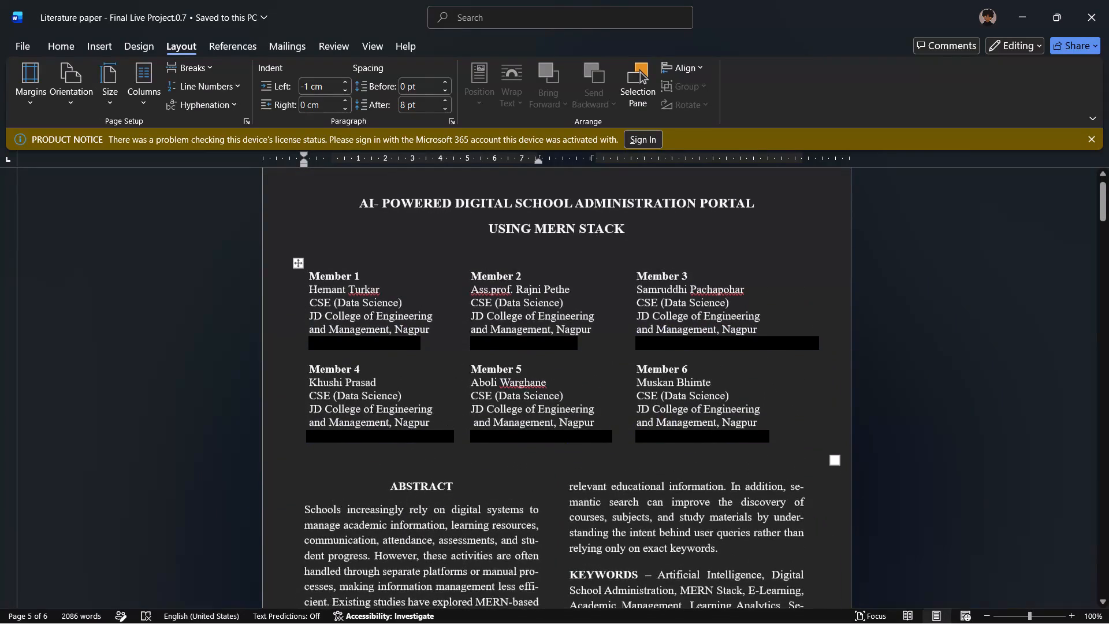
scroll(533, 474, "down", 1)
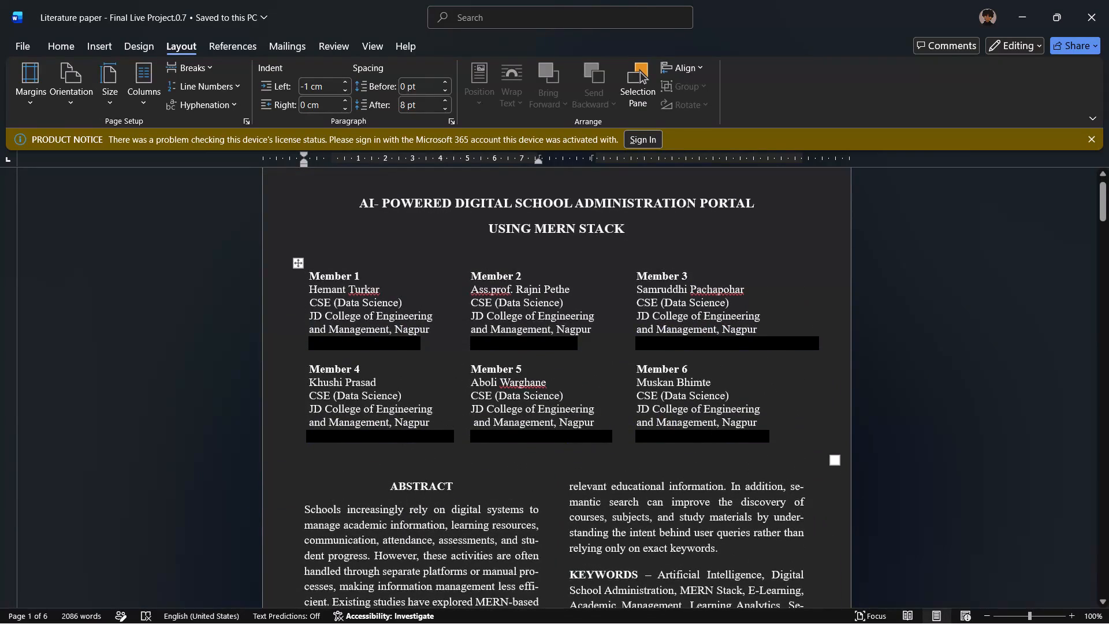
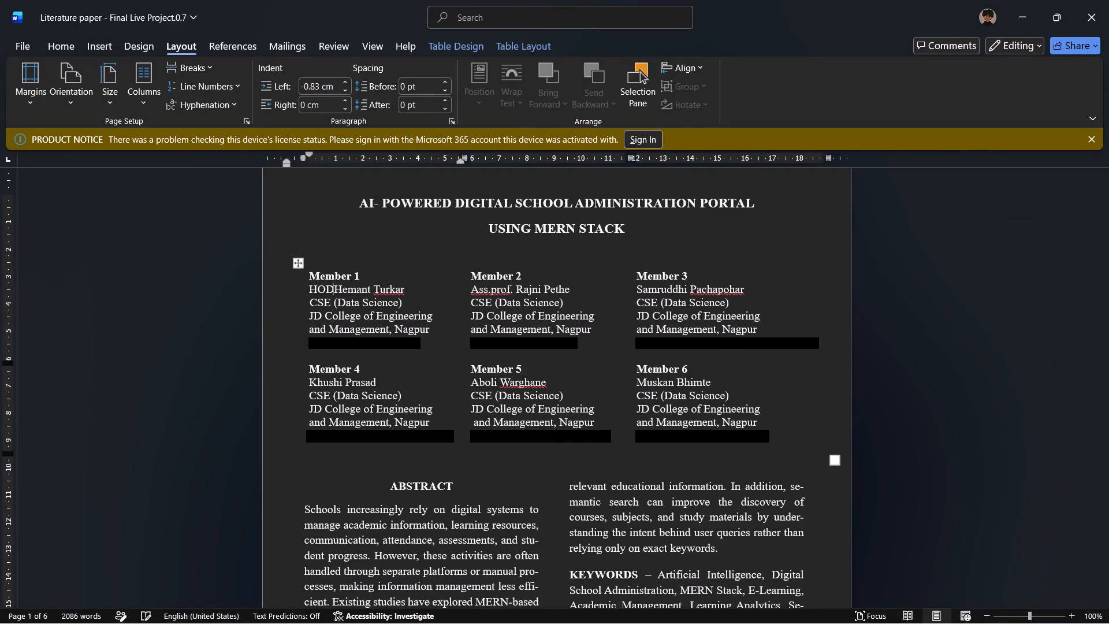
Add a period and a space after the HOD title in the Member 1 author entry.
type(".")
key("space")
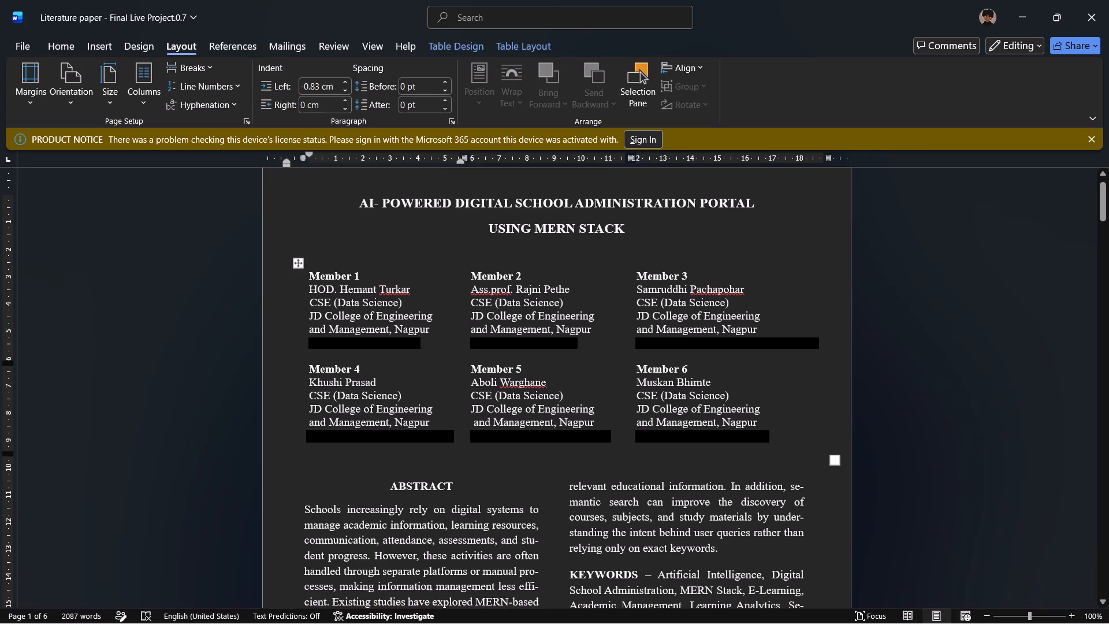
Select the paper's title text from within the word DIGITAL to the end of USING MERN STACK.
left_click_drag(639, 234, 496, 180)
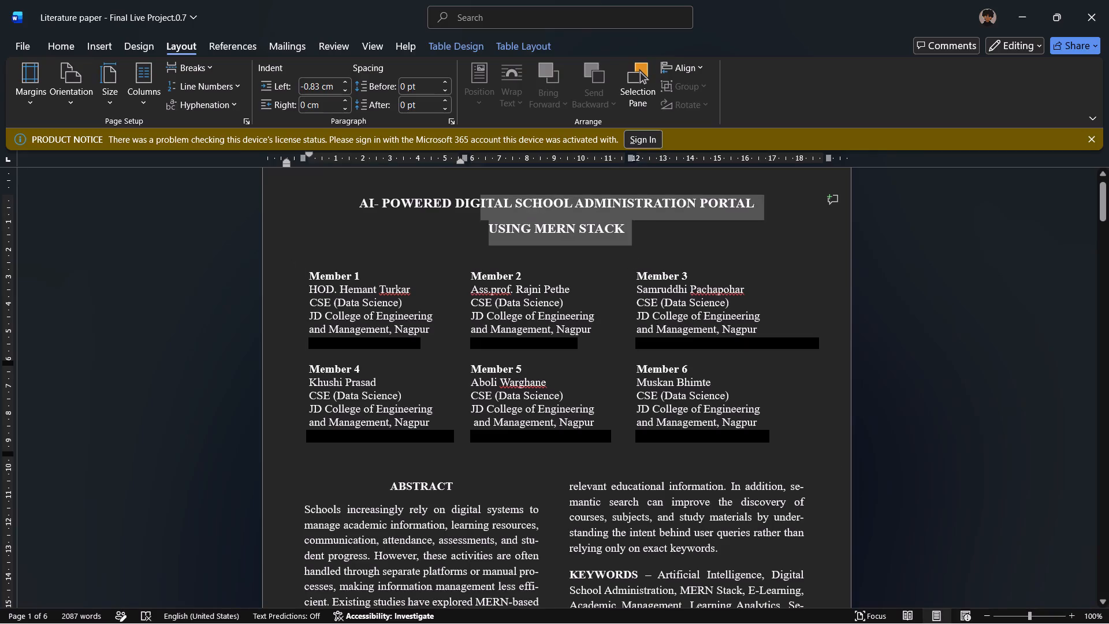
Reduce the font size of the two-line paper title on the first page to 10.
left_click_drag(496, 180, 365, 189)
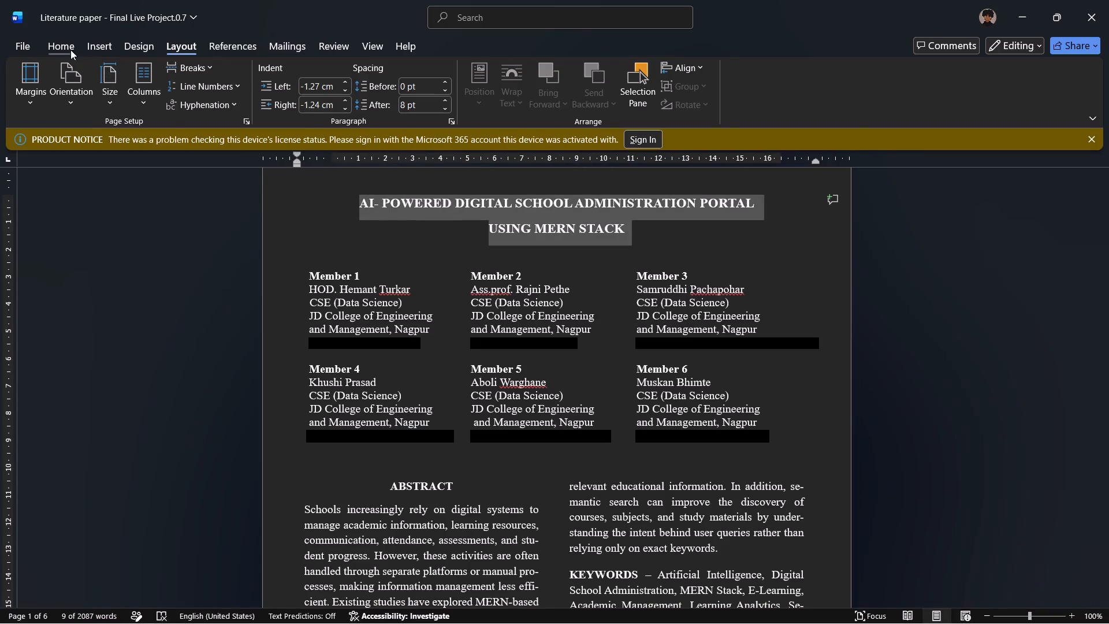
left_click(64, 47)
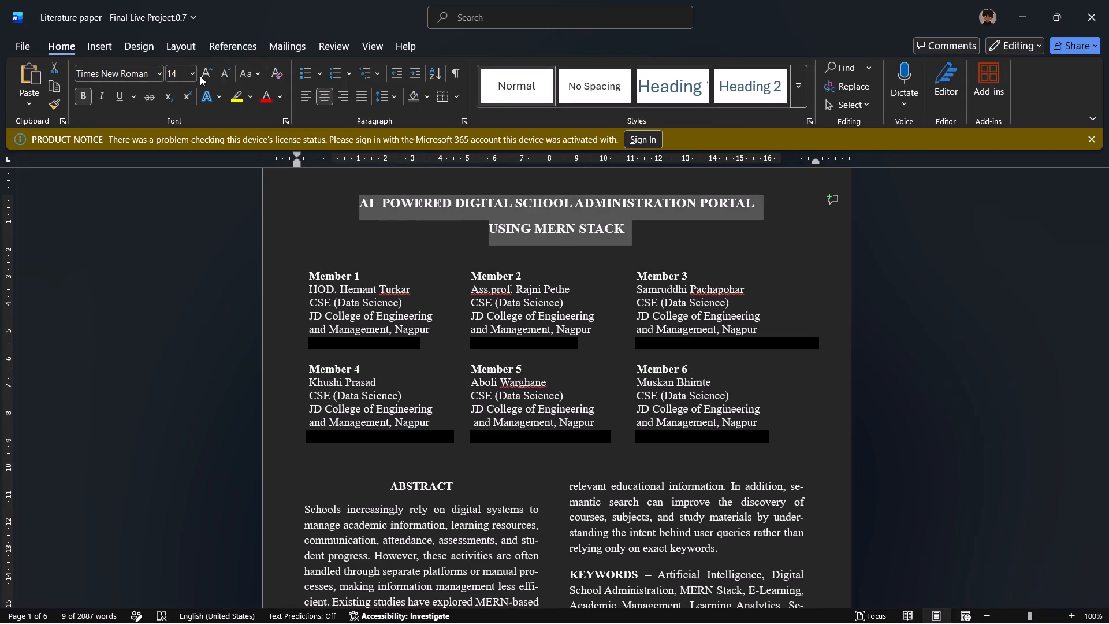
left_click(224, 69)
left_click(224, 69)
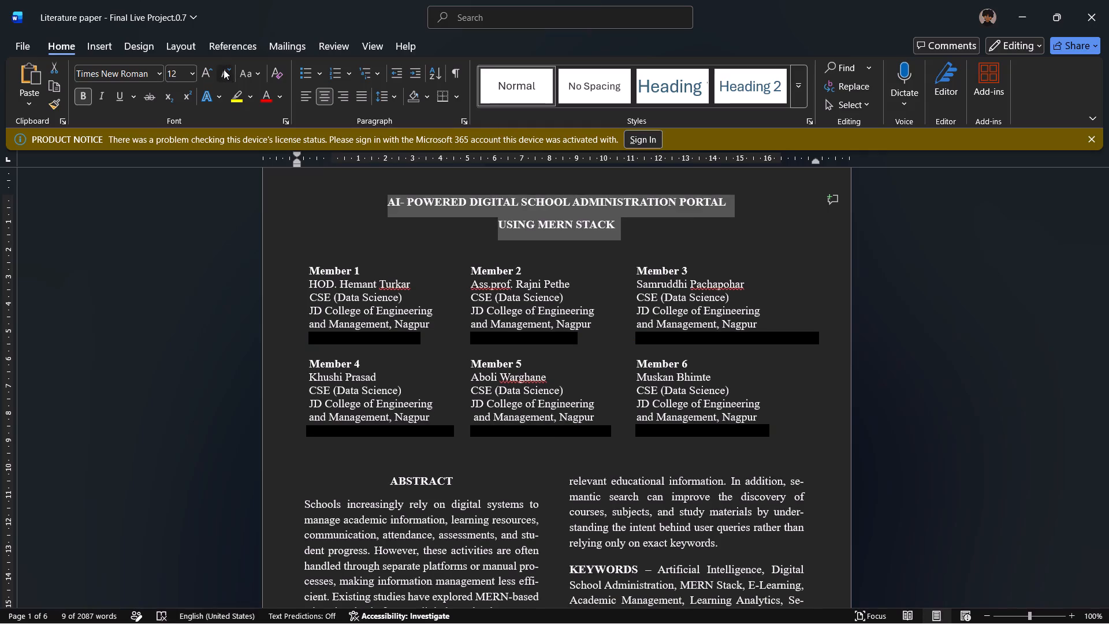
left_click(191, 75)
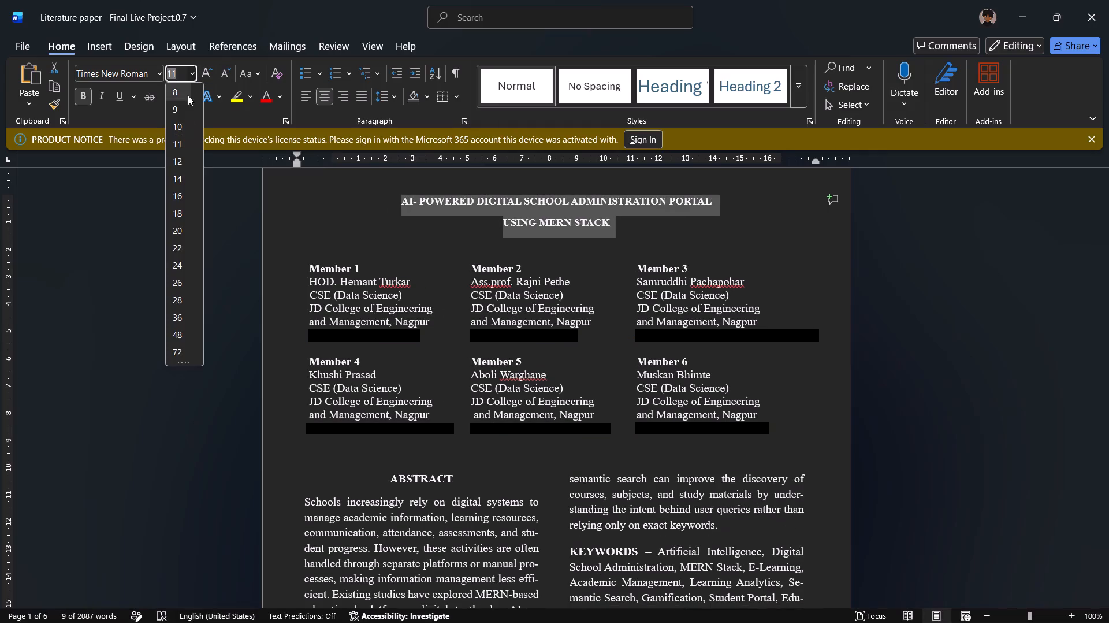
left_click(185, 130)
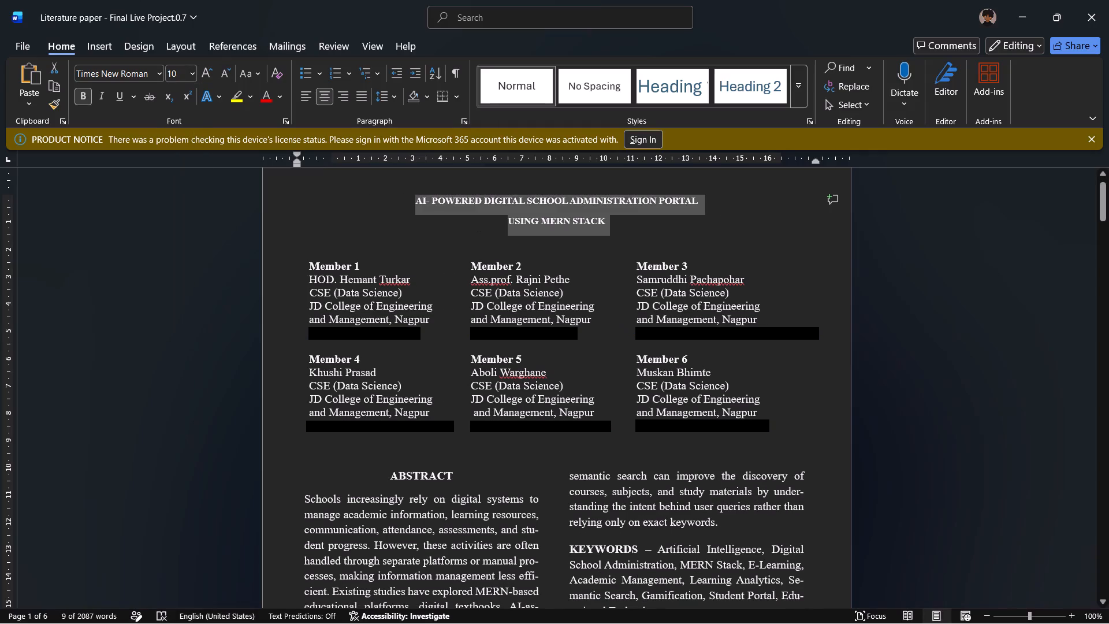
Join "USING MERN STACK" to the title line above so the paper title runs on a single line.
left_click(501, 224)
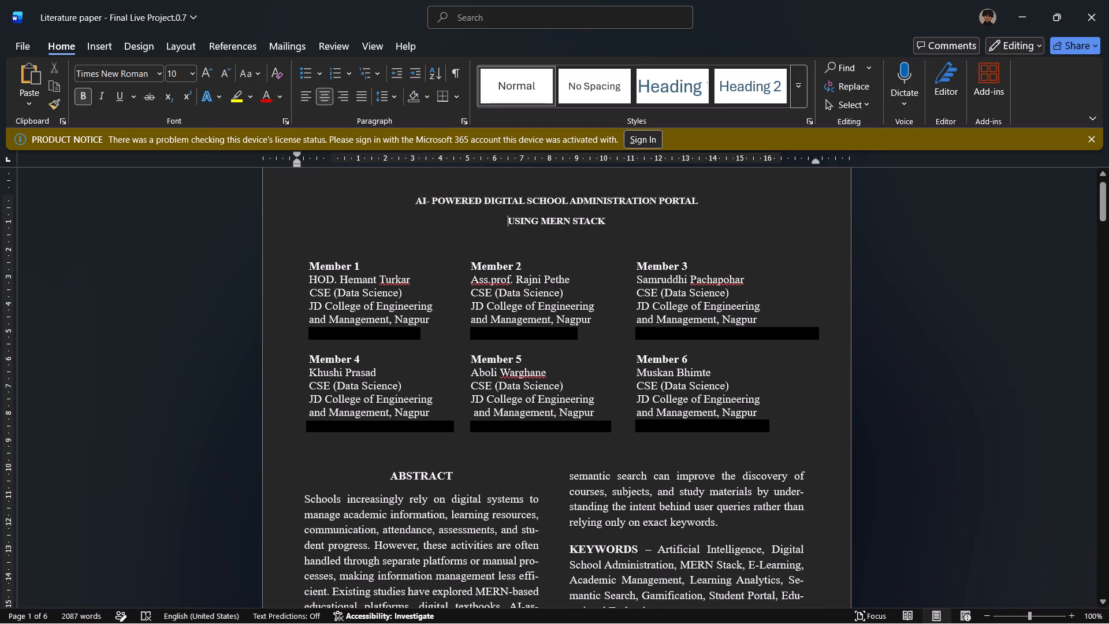
key("BackSpace")
key("BackSpace")
key("BackSpace")
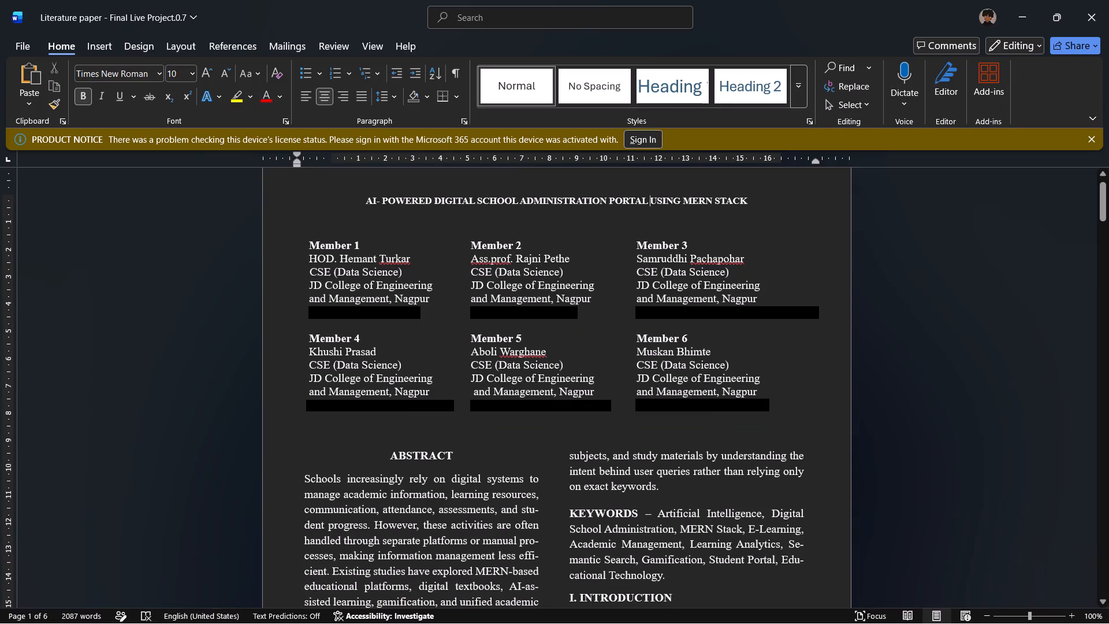
Select the entire single-line paper title on the first page for further formatting.
scroll(740, 201, "up", 1)
left_click_drag(766, 224, 733, 212)
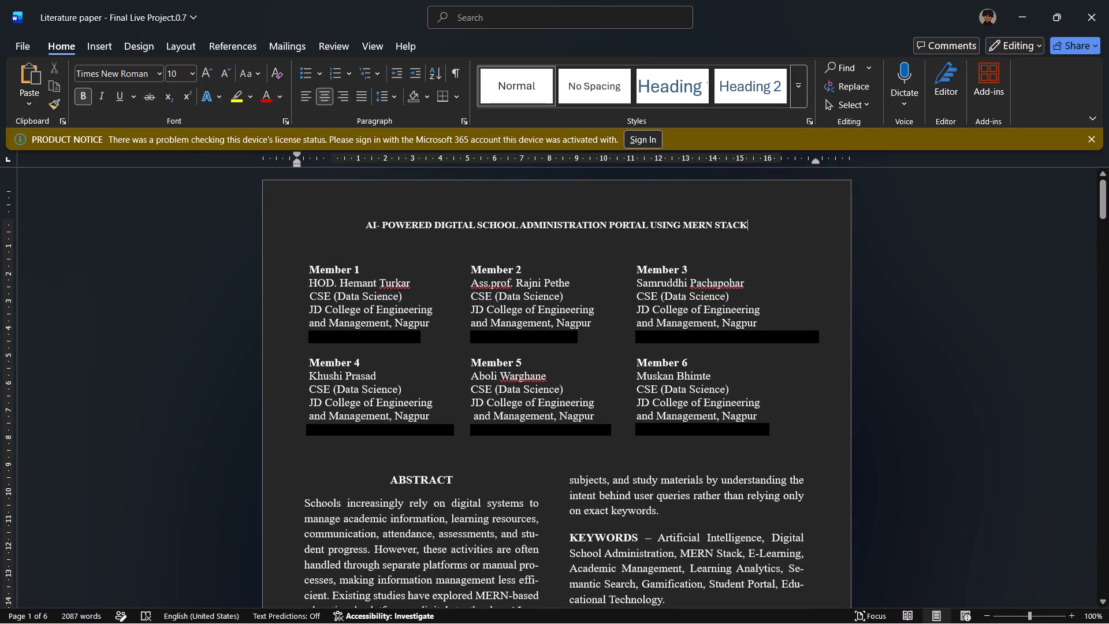
left_click_drag(733, 212, 279, 185)
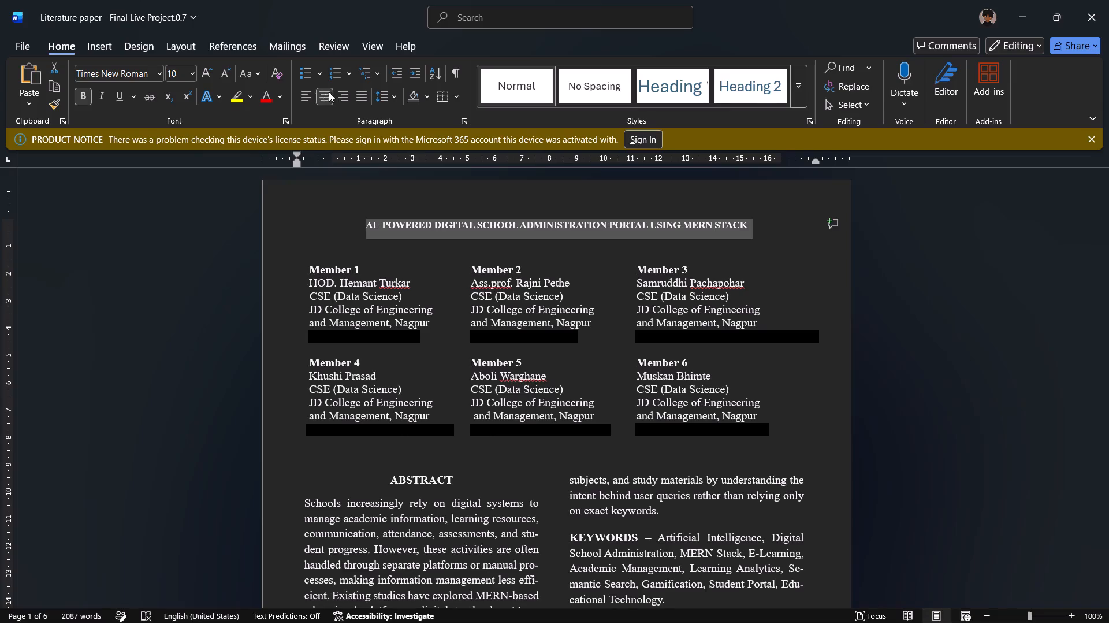
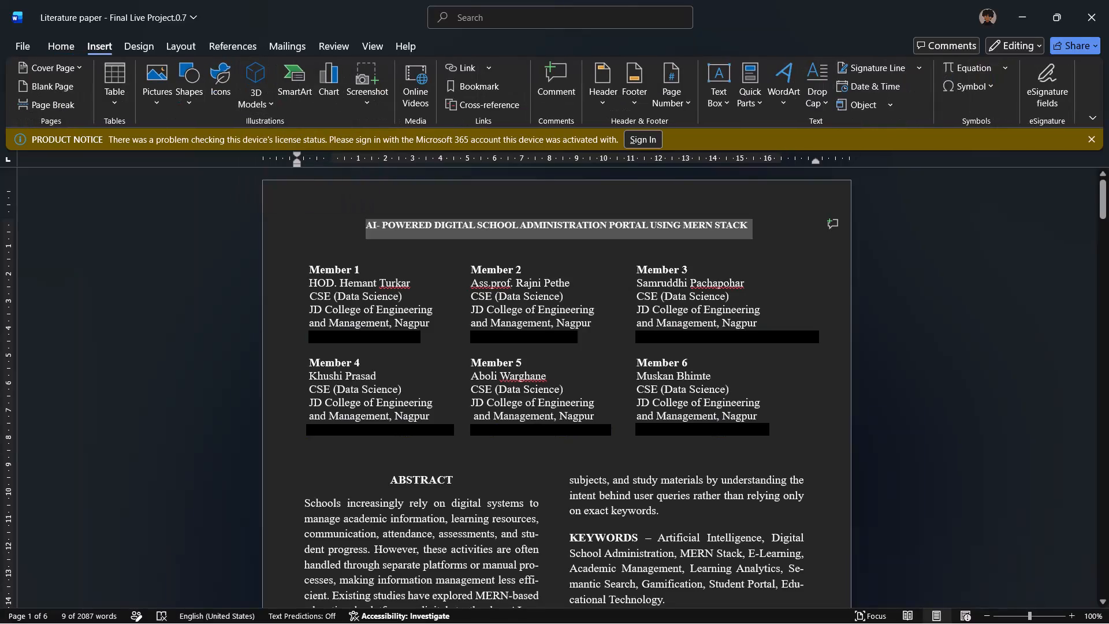
Increase the font size of the single-line paper title on the first page to 12.
scroll(362, 283, "down", 1)
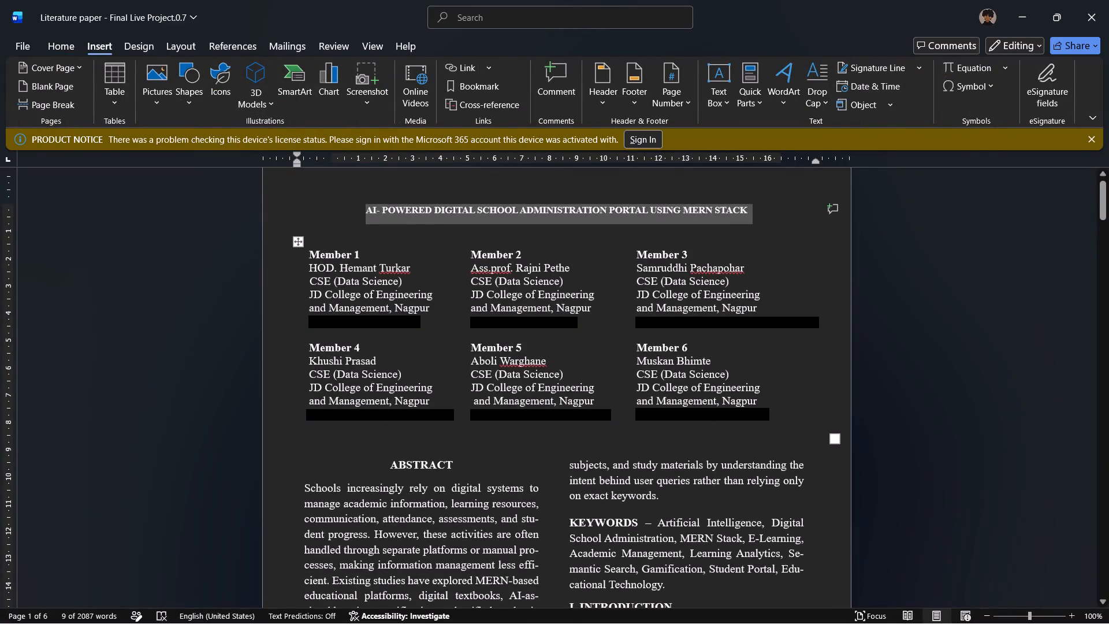
left_click(382, 296)
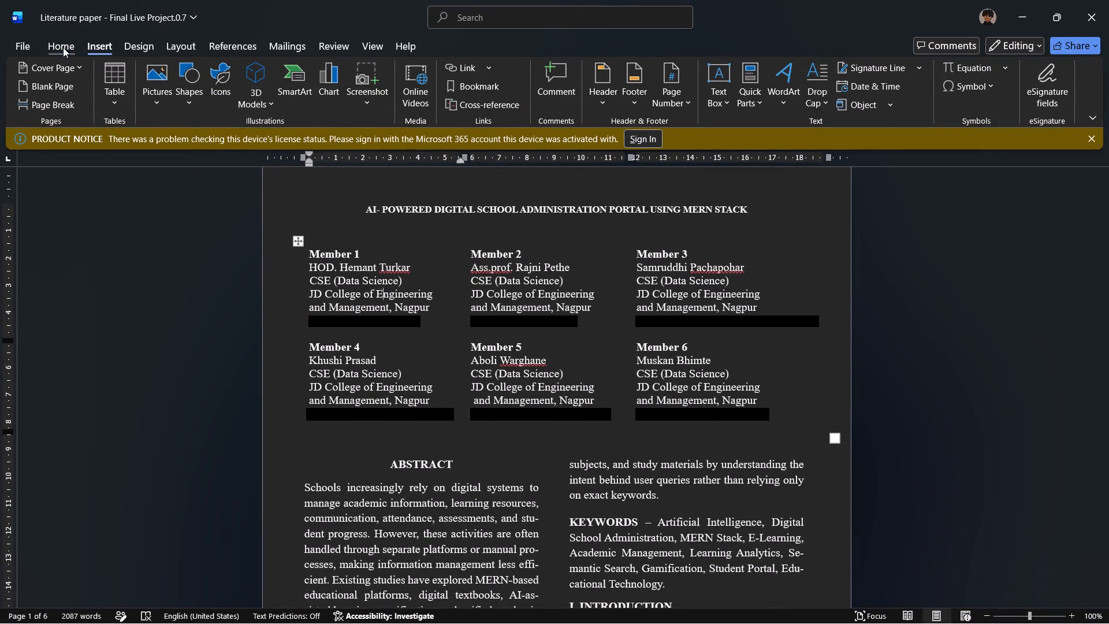
left_click(63, 47)
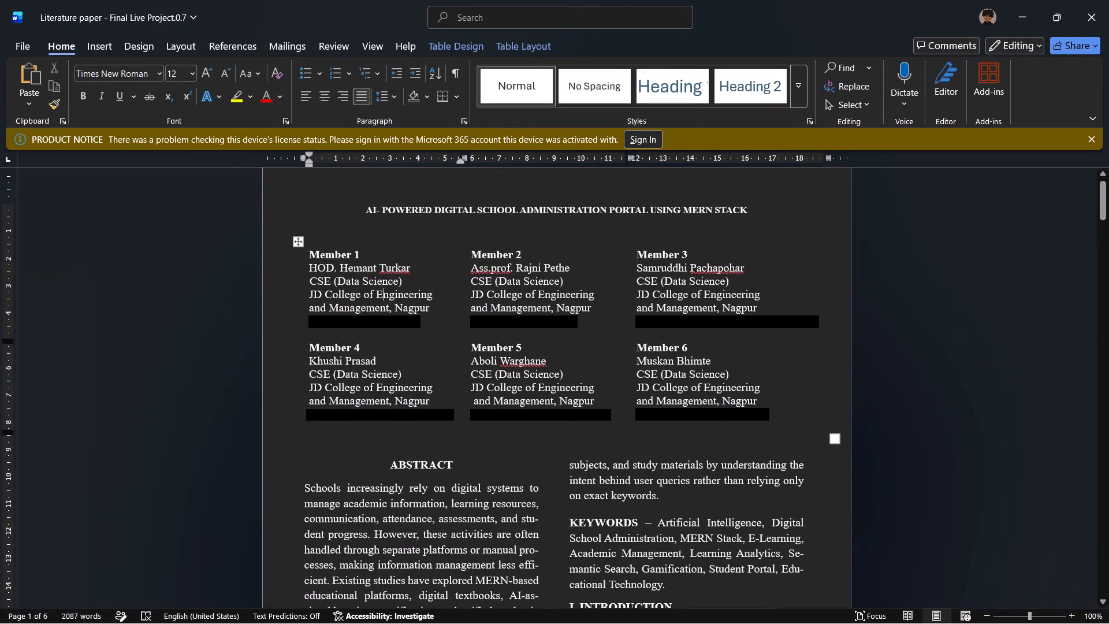
left_click_drag(756, 213, 358, 194)
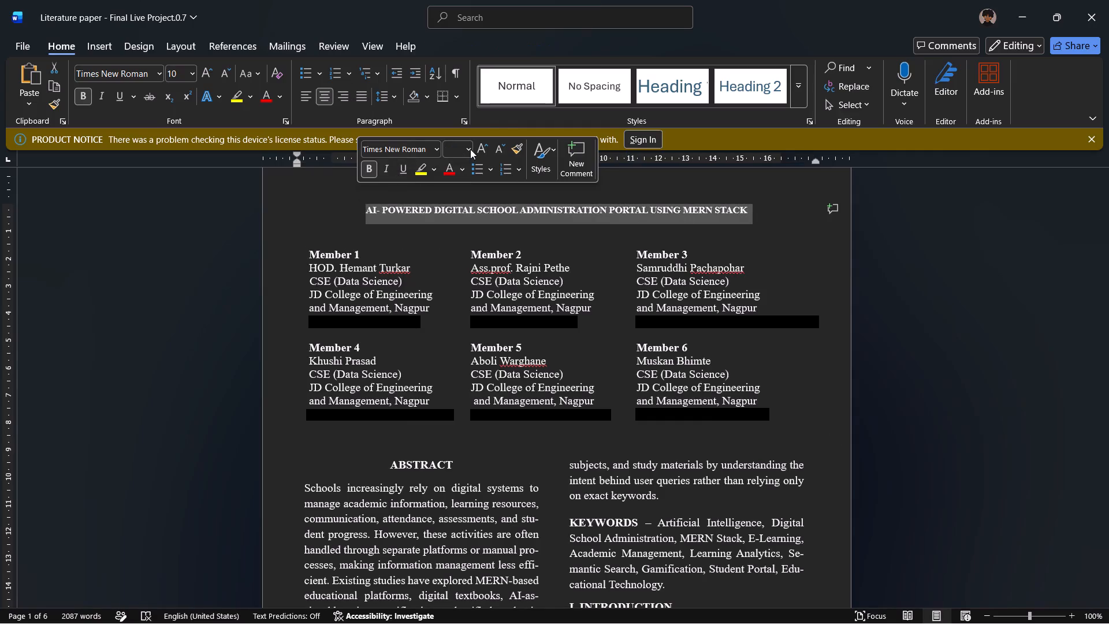
left_click(479, 146)
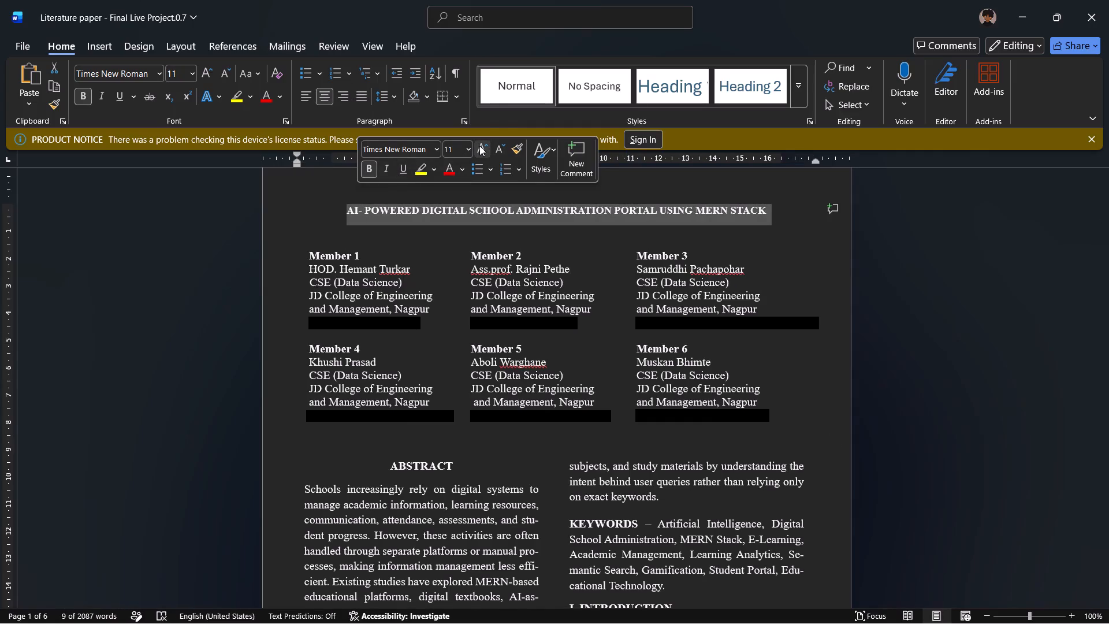
left_click(479, 146)
left_click(522, 258)
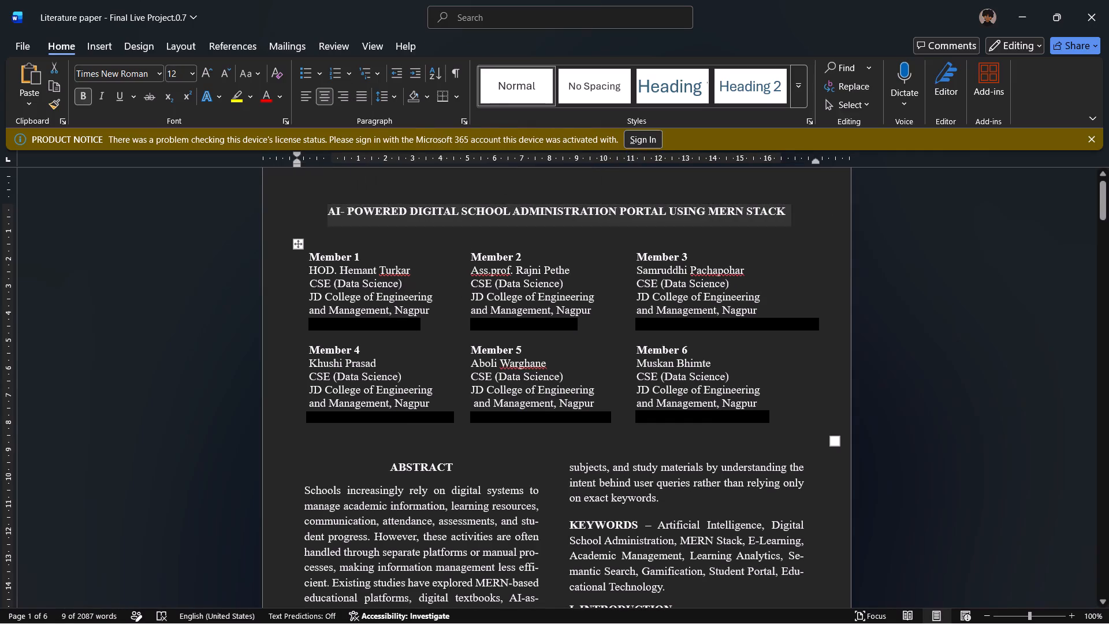
Left-align the ABSTRACT heading above the first column of text on the first page.
scroll(522, 258, "up", 2)
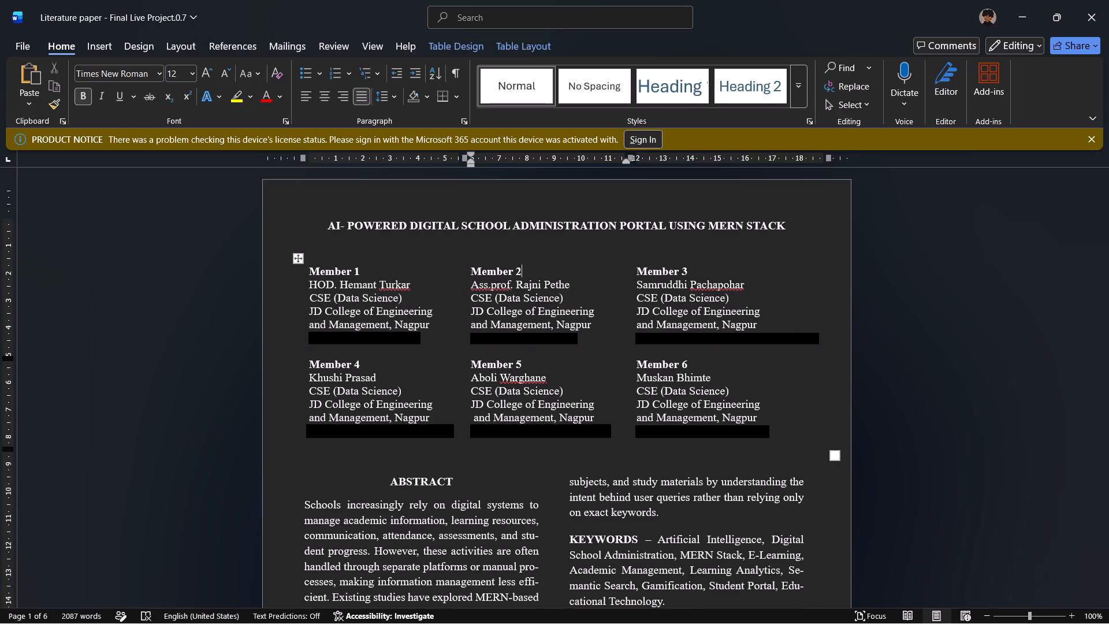
scroll(522, 258, "down", 1)
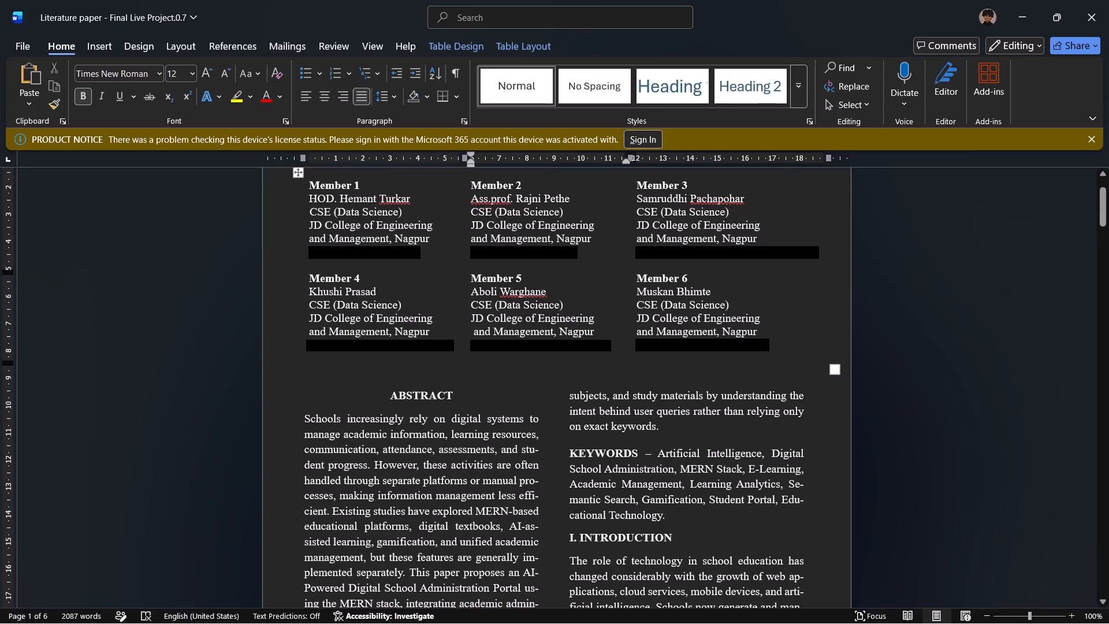
left_click_drag(458, 392, 385, 393)
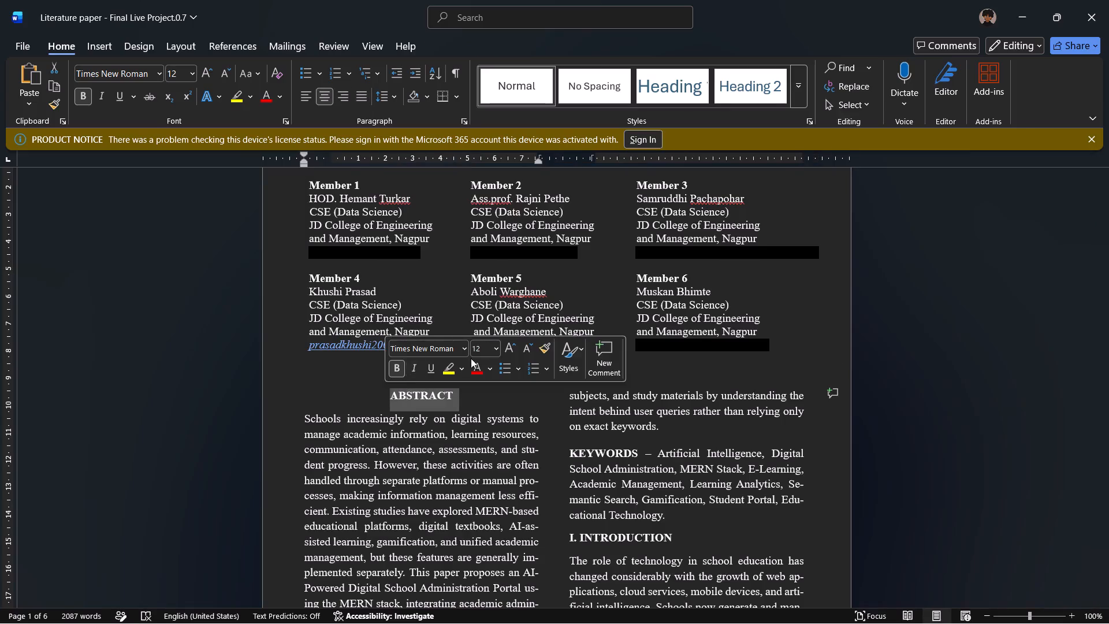
left_click(309, 97)
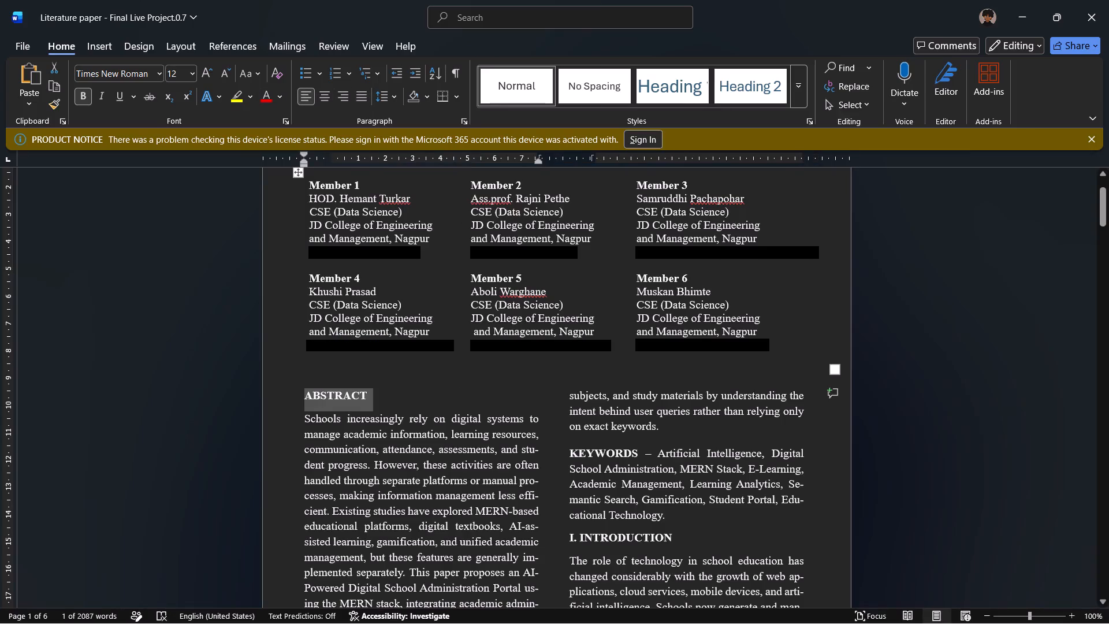
left_click(430, 341)
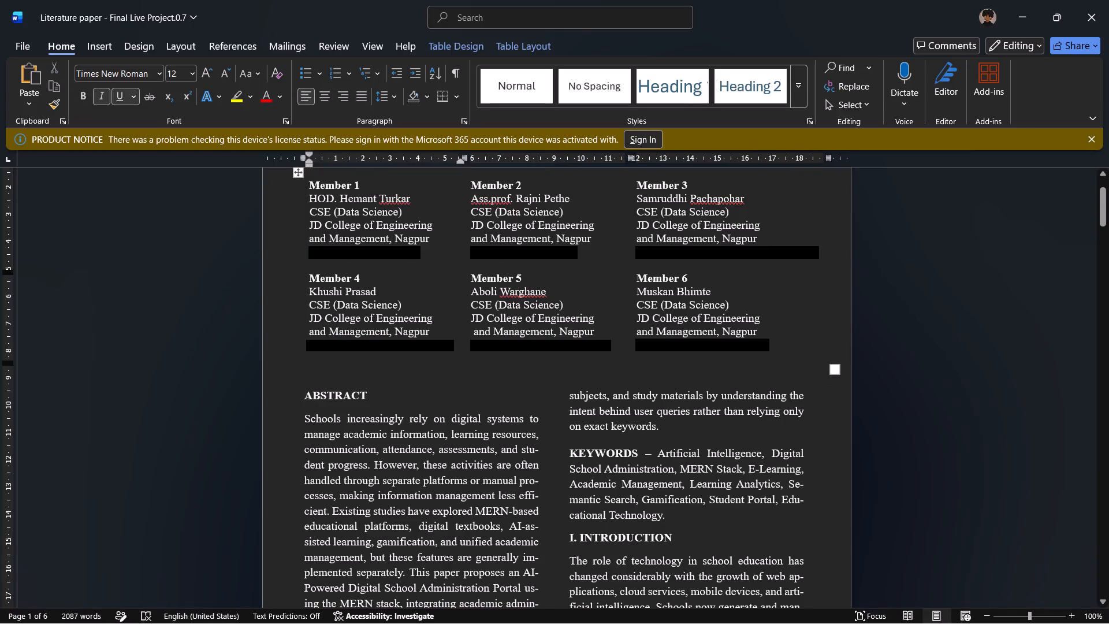
Review the layout from the abstract through the Proposed System section and the system workflow diagram on page 3.
scroll(419, 445, "down", 3)
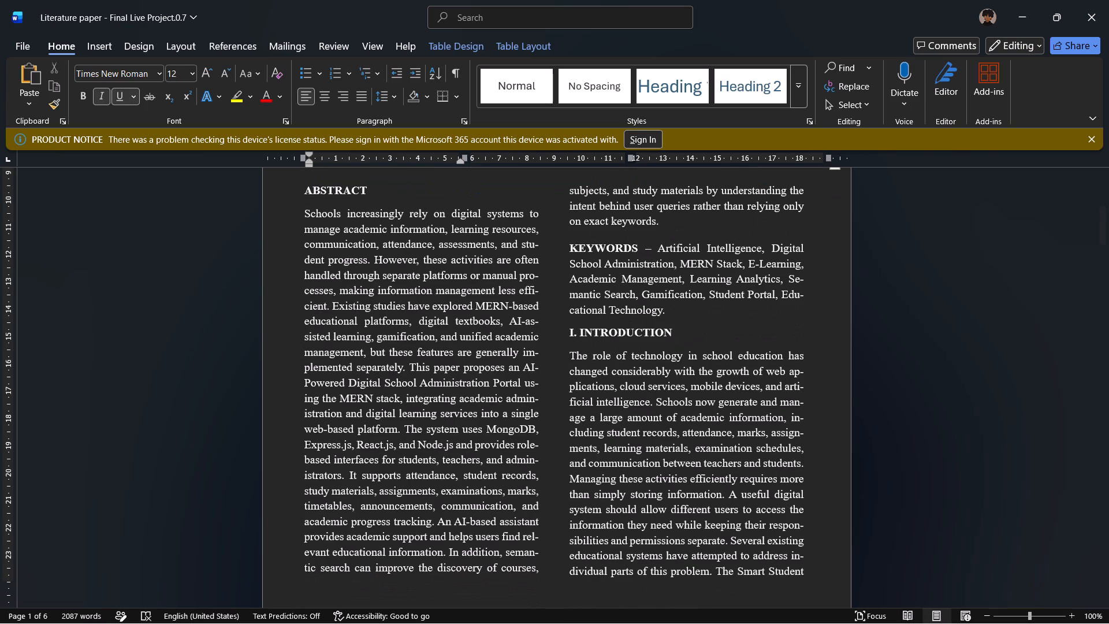
scroll(419, 445, "down", 12)
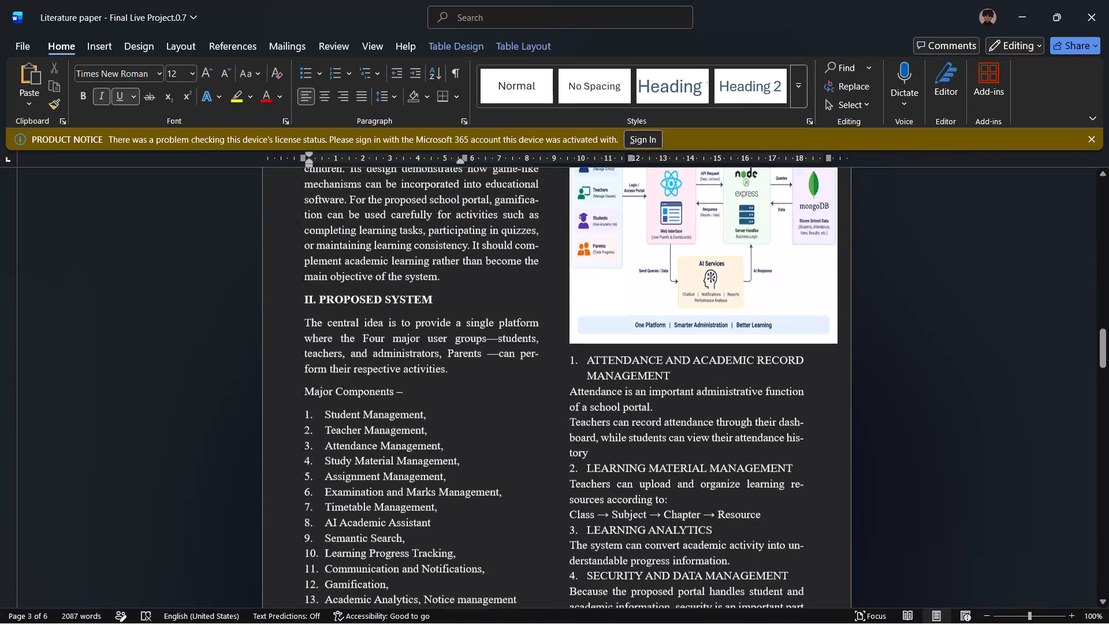
scroll(419, 445, "down", 1)
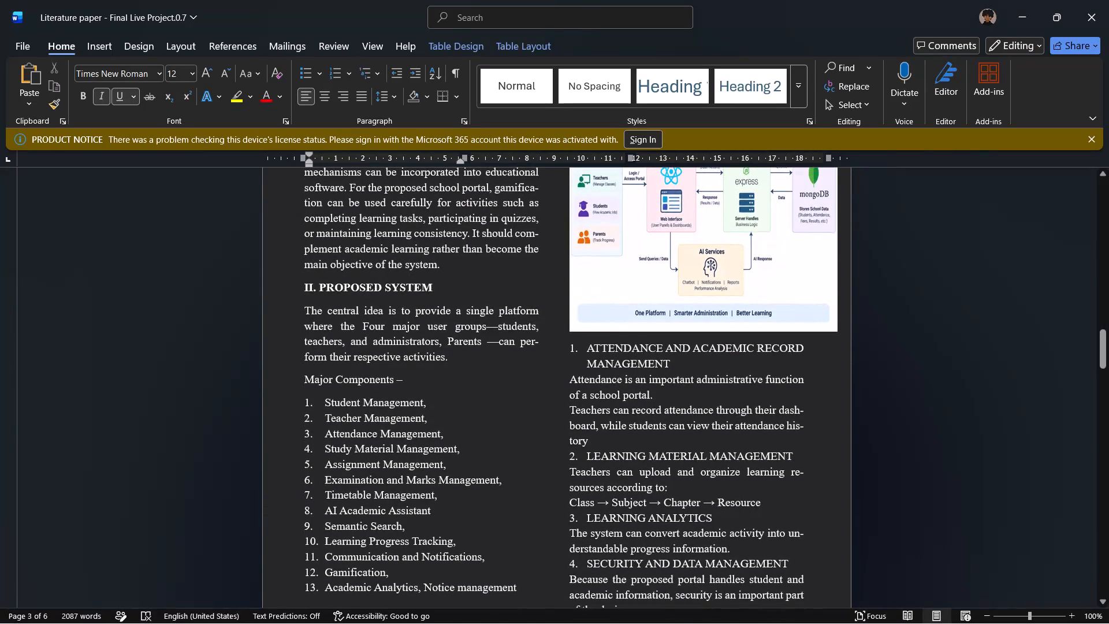
scroll(419, 445, "up", 2)
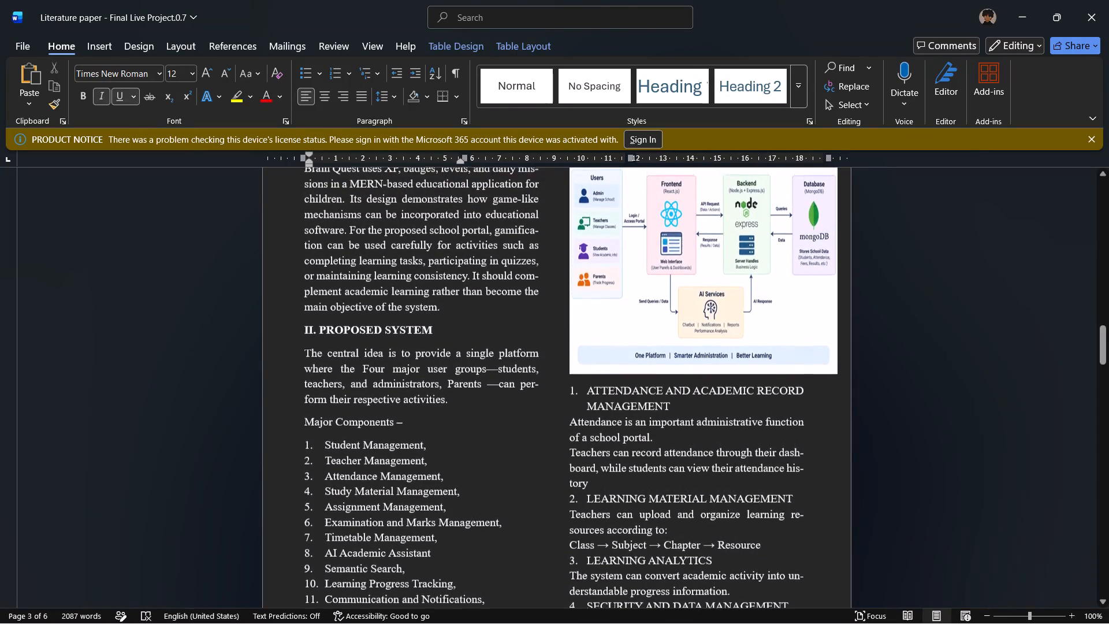
scroll(419, 445, "up", 2)
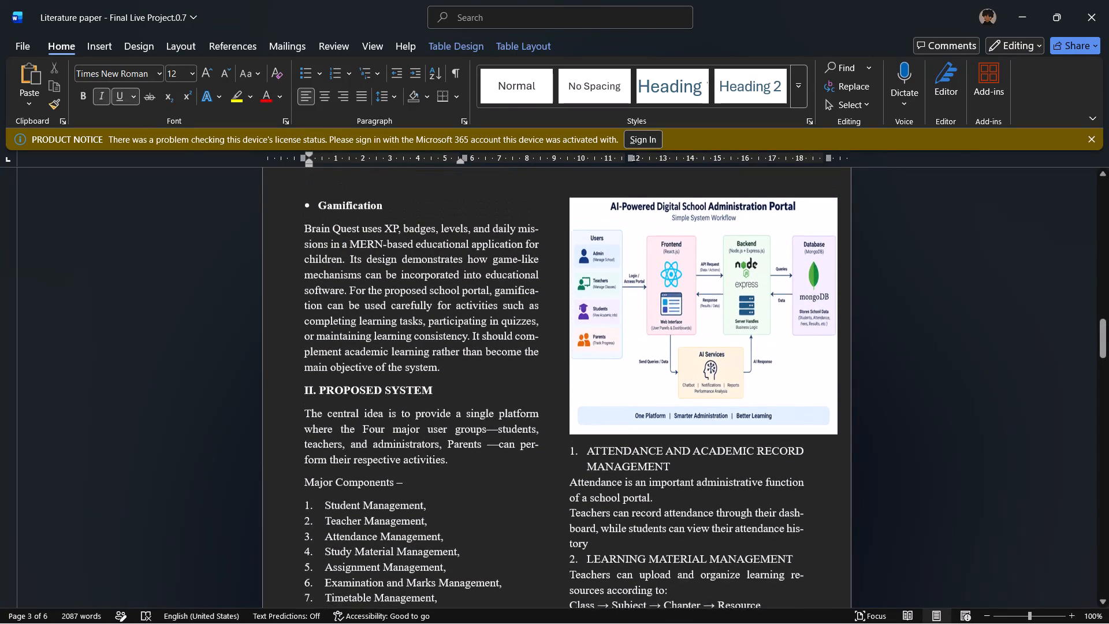
scroll(419, 445, "up", 1)
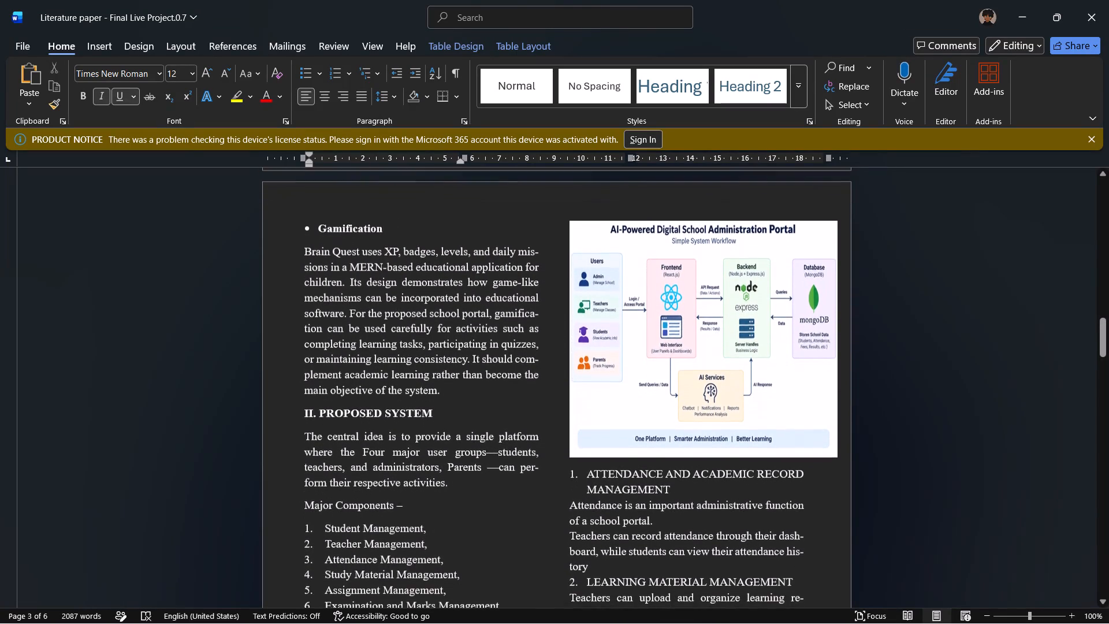
Examine the remaining sections, including methodology, literature review and future scope, recheck the first page, and inspect the reference list through [16].
scroll(419, 445, "down", 5)
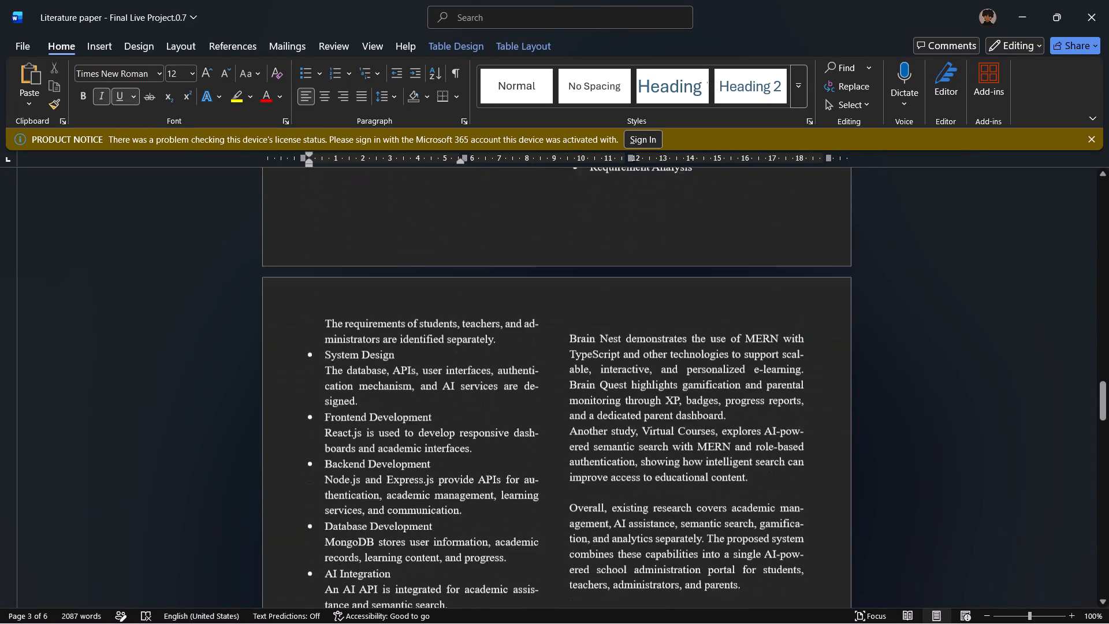
scroll(419, 445, "down", 5)
scroll(419, 445, "up", 3)
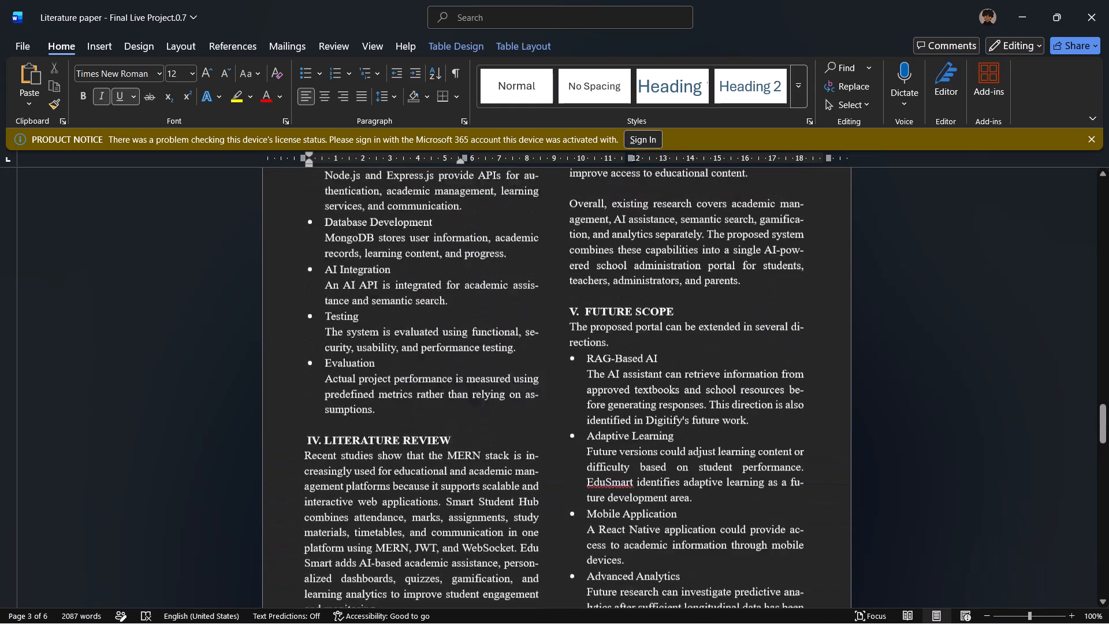
scroll(419, 445, "up", 1)
scroll(419, 445, "down", 7)
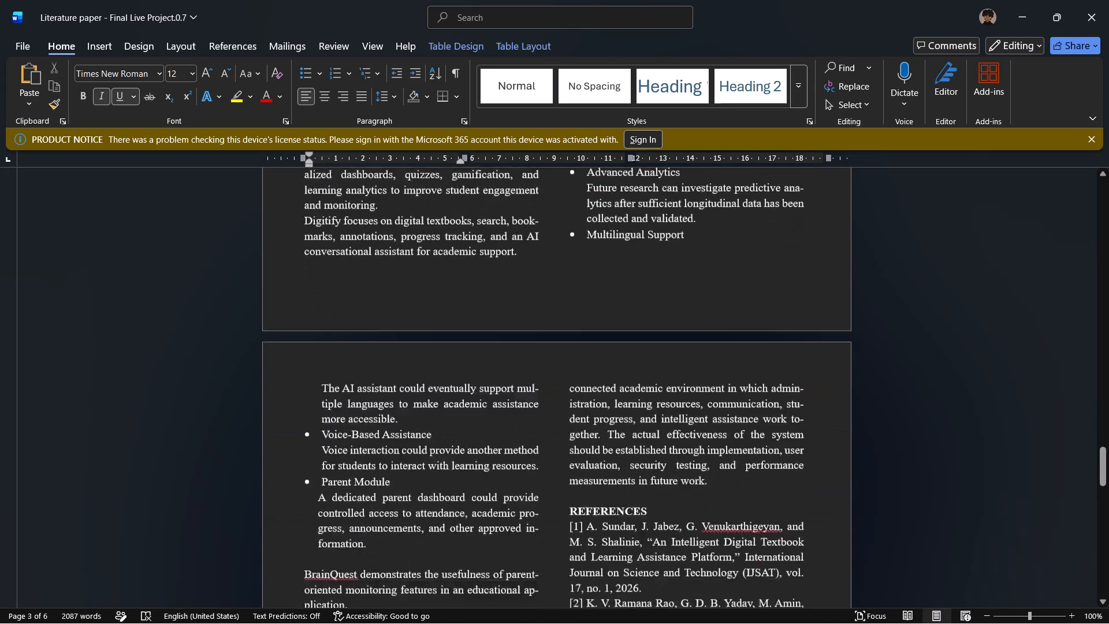
scroll(419, 445, "down", 1)
scroll(419, 445, "up", 4)
scroll(419, 445, "down", 2)
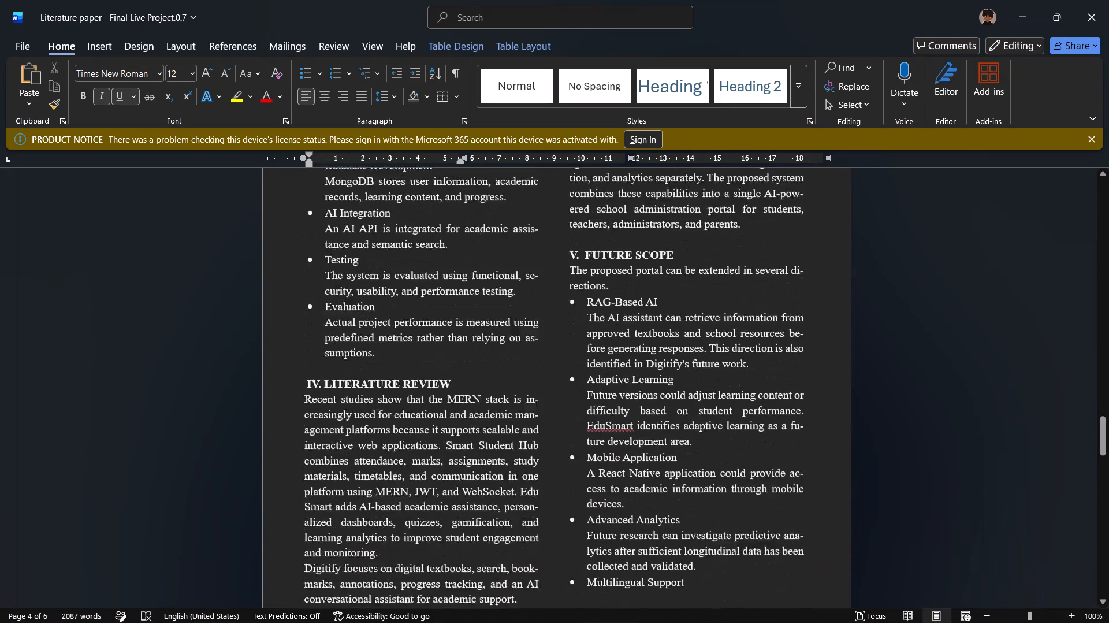
scroll(419, 445, "up", 5)
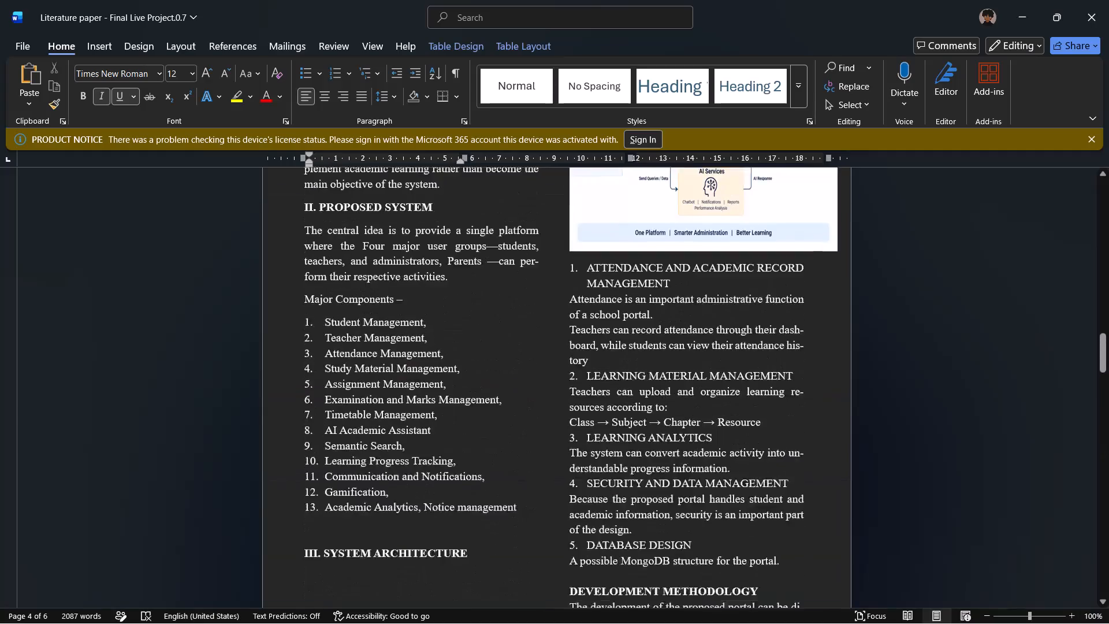
scroll(419, 445, "up", 4)
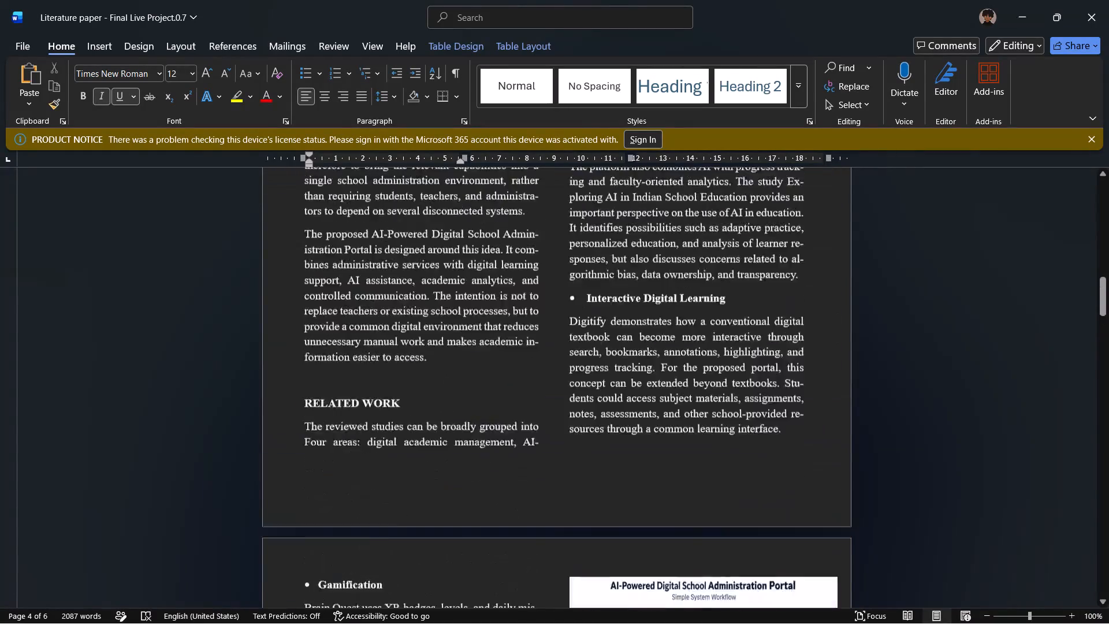
scroll(419, 445, "up", 13)
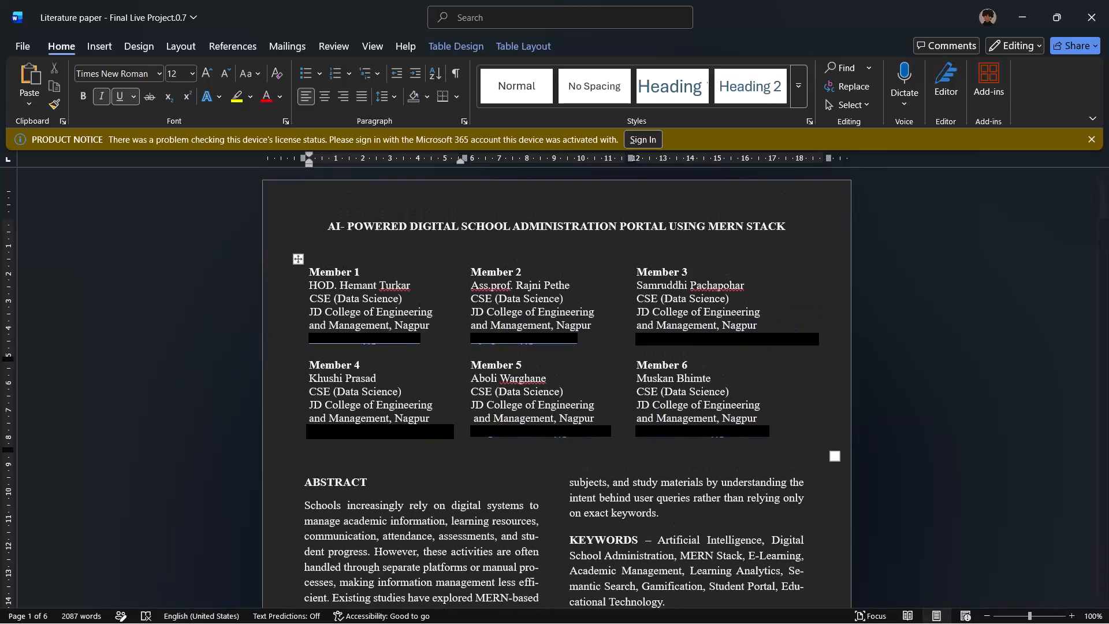
scroll(419, 445, "down", 8)
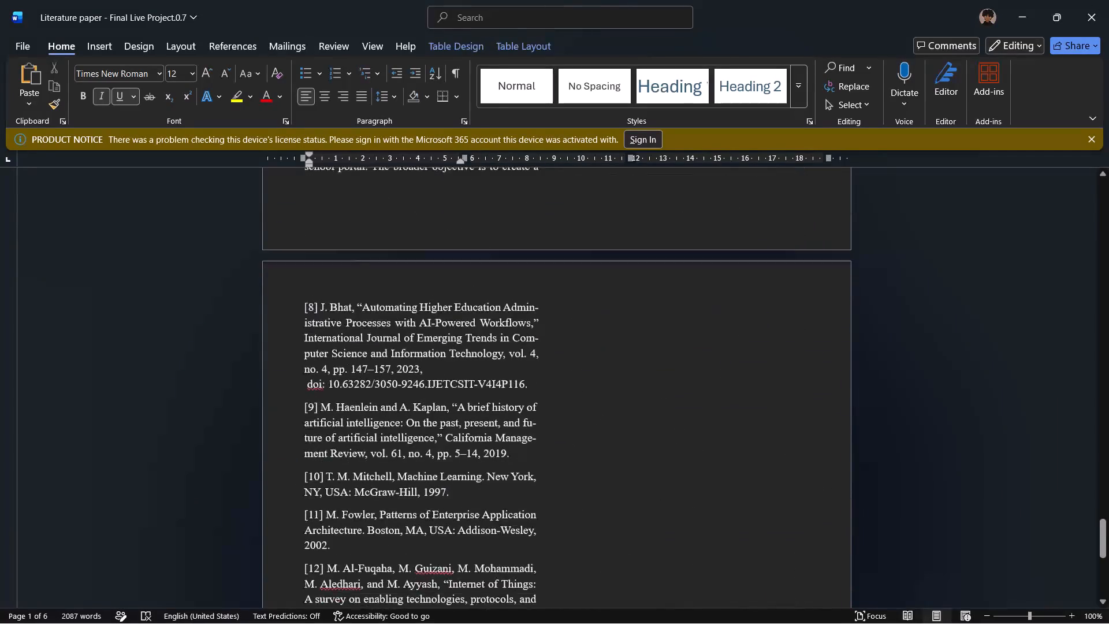
scroll(419, 445, "down", 4)
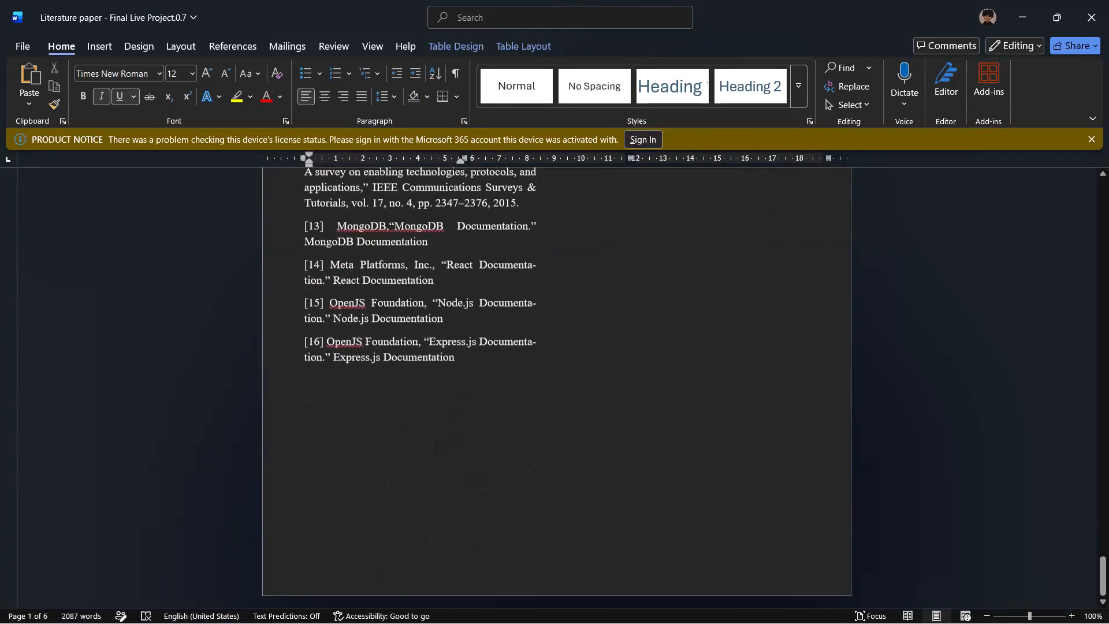
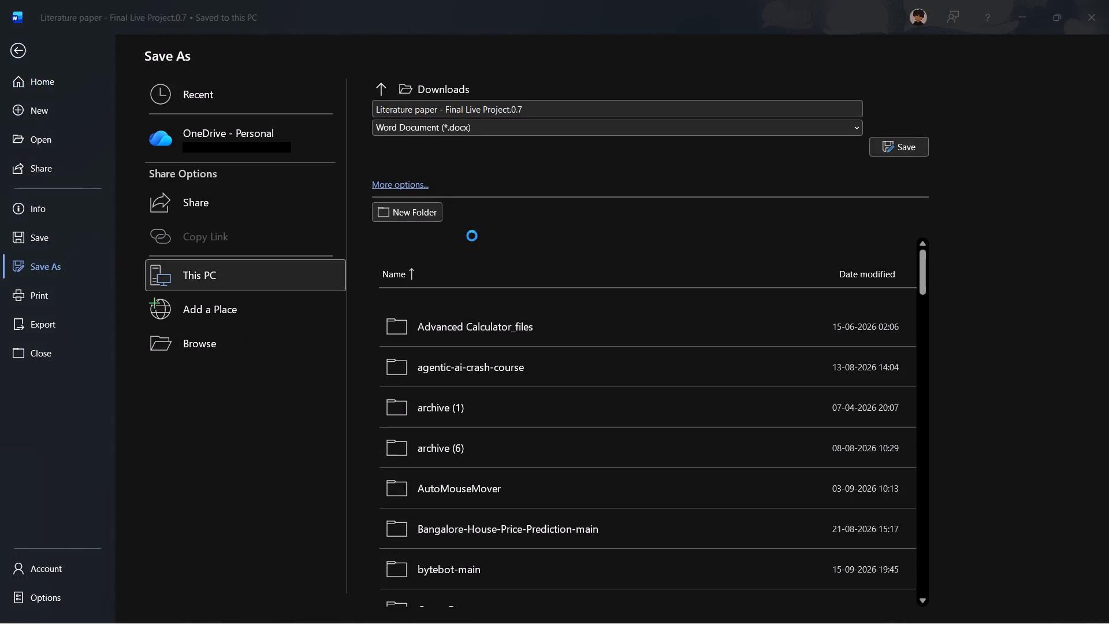
Set the save format to PDF for the Downloads folder and try saving the paper under its existing file name.
left_click(338, 257)
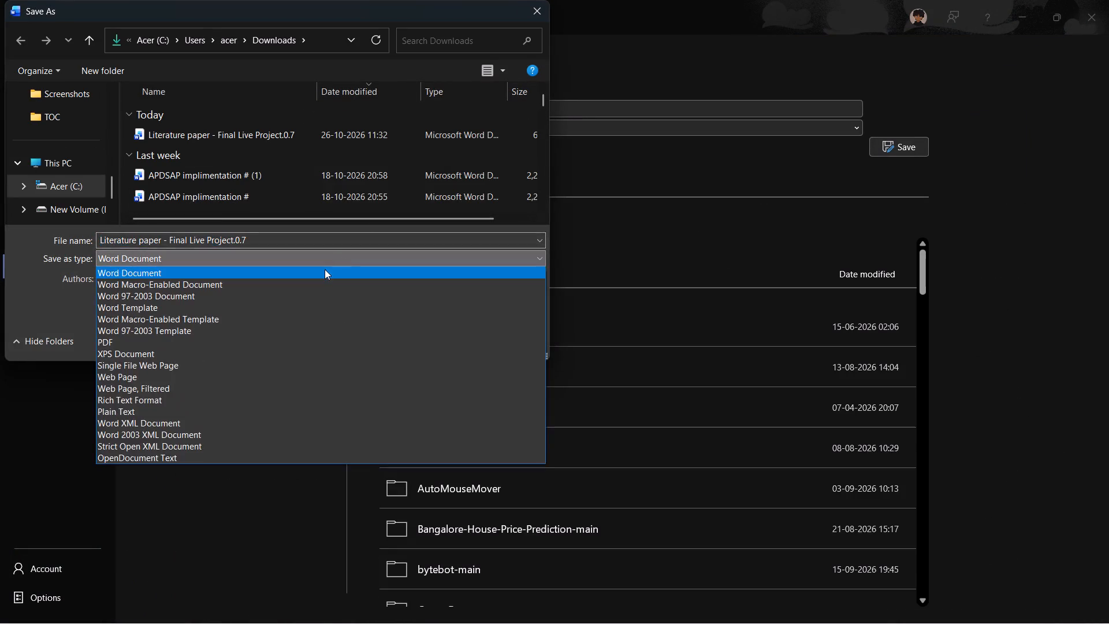
left_click(303, 341)
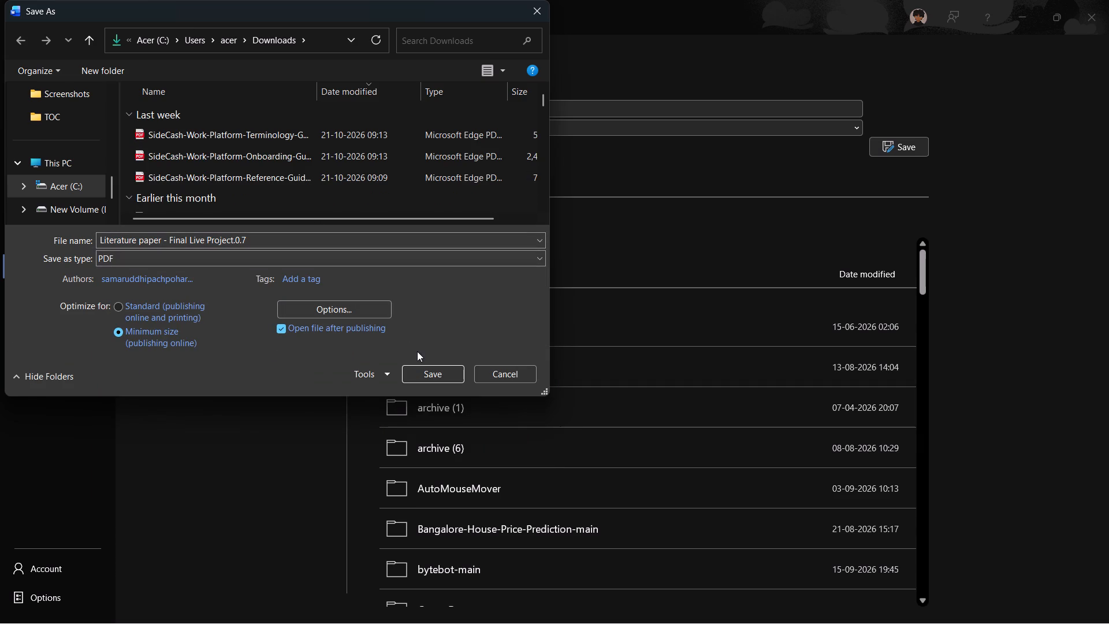
double_click(370, 244)
triple_click(370, 244)
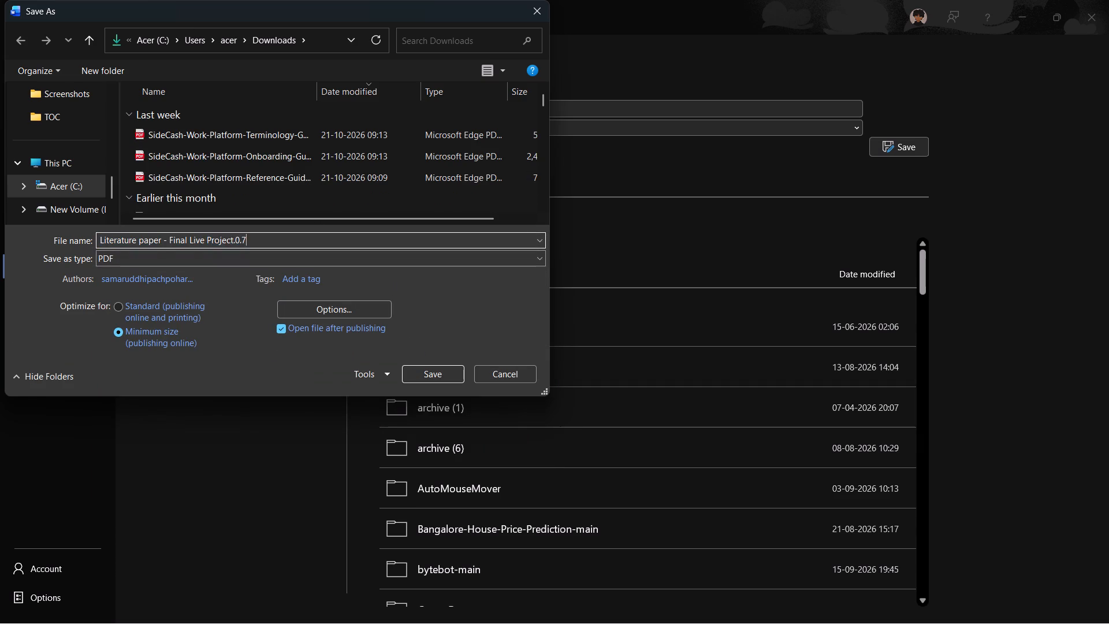
left_click(425, 374)
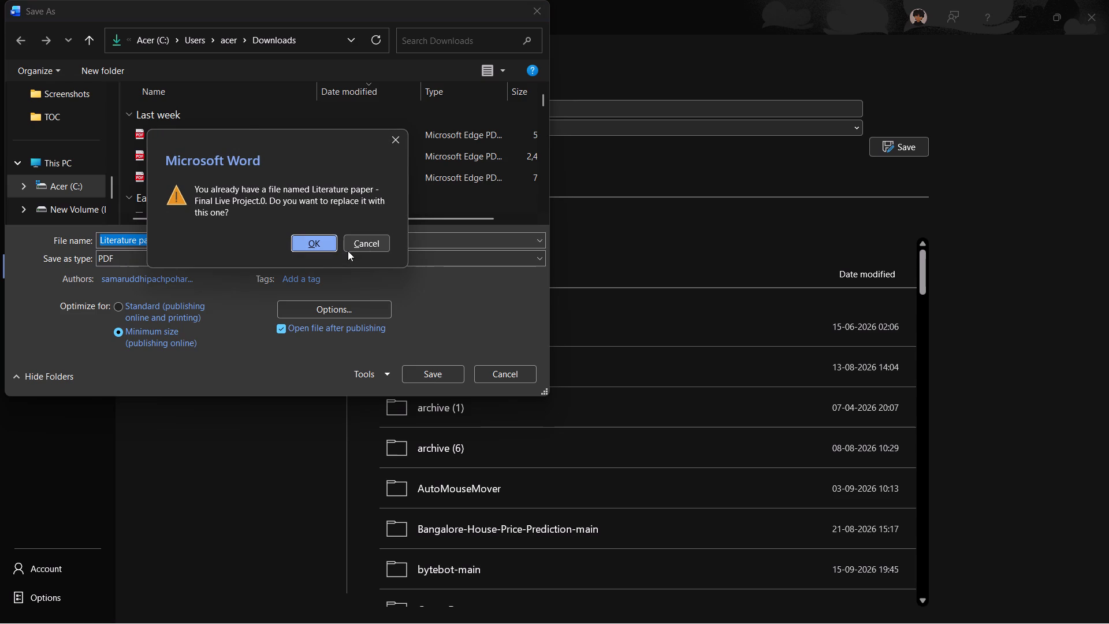
left_click(392, 142)
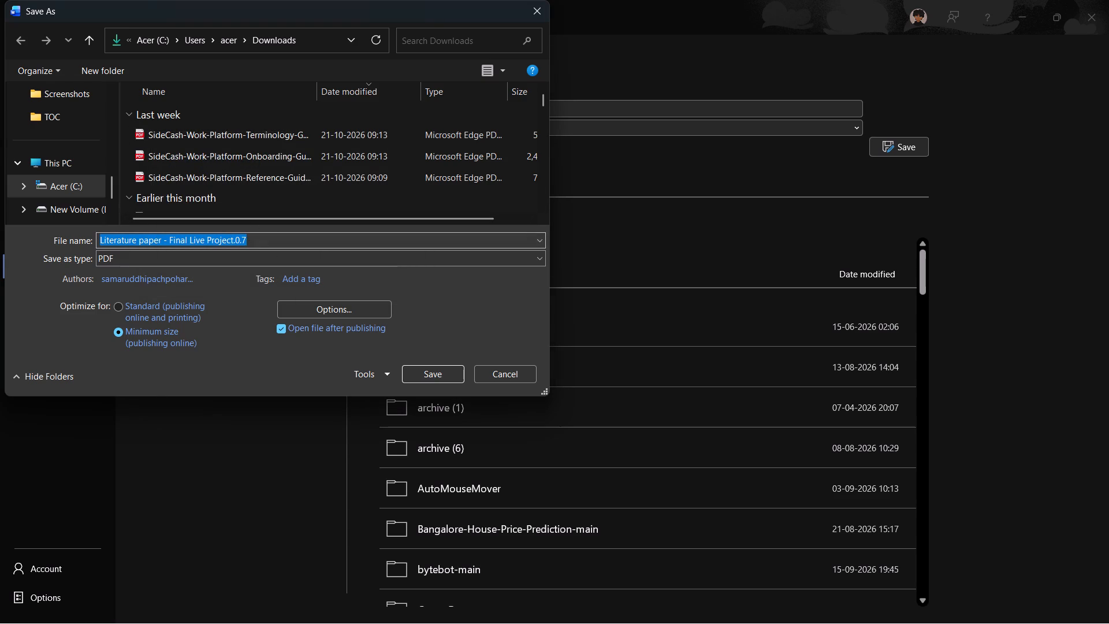
Rename the PDF copy as Literature paper - Final Live Project0.7.1 and save it in Downloads.
left_click(240, 237)
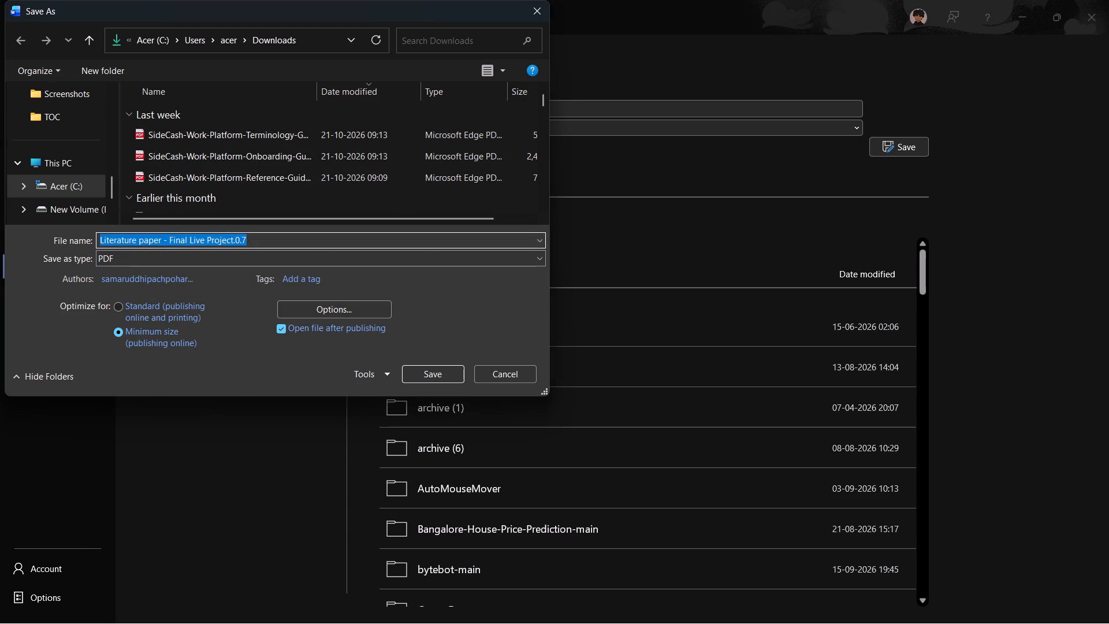
left_click(168, 242)
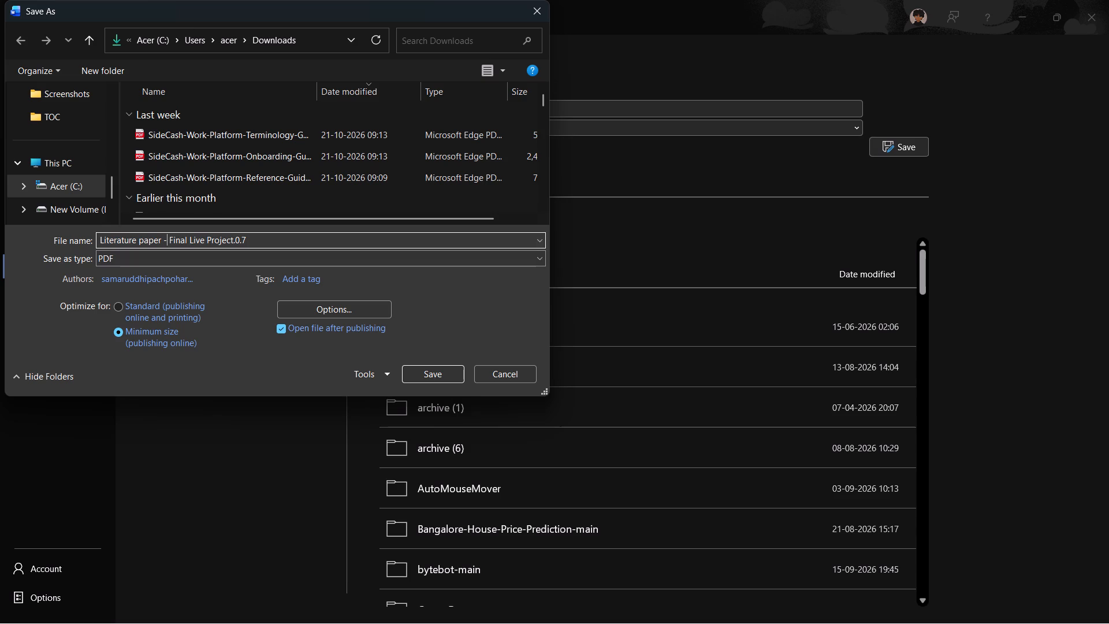
left_click(242, 239)
left_click(251, 239)
key("BackSpace")
key("BackSpace")
key("BackSpace")
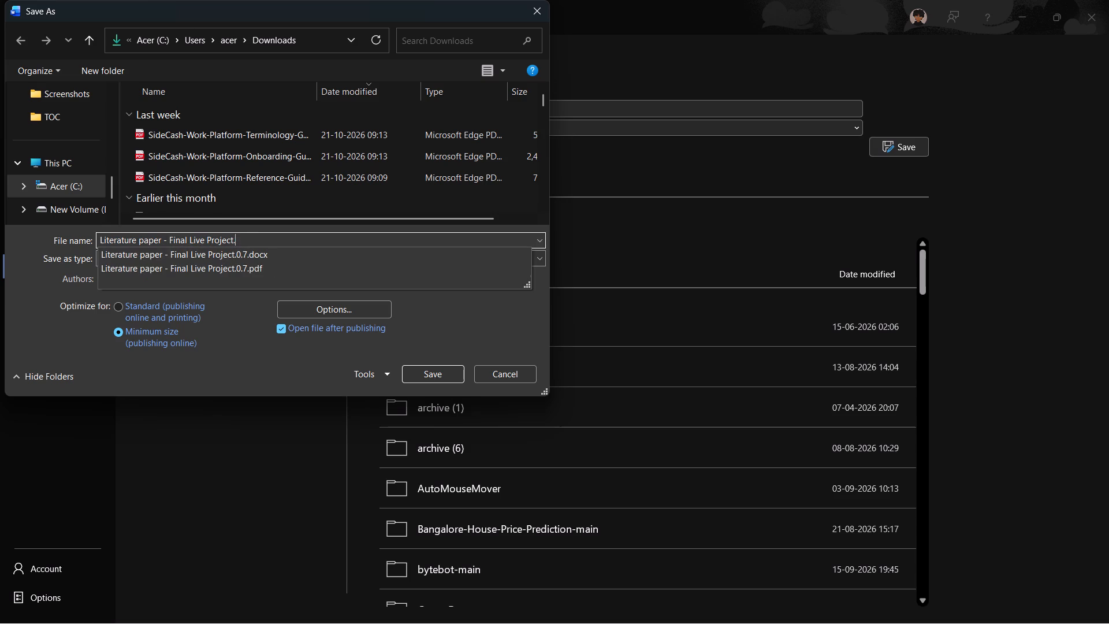
key("BackSpace")
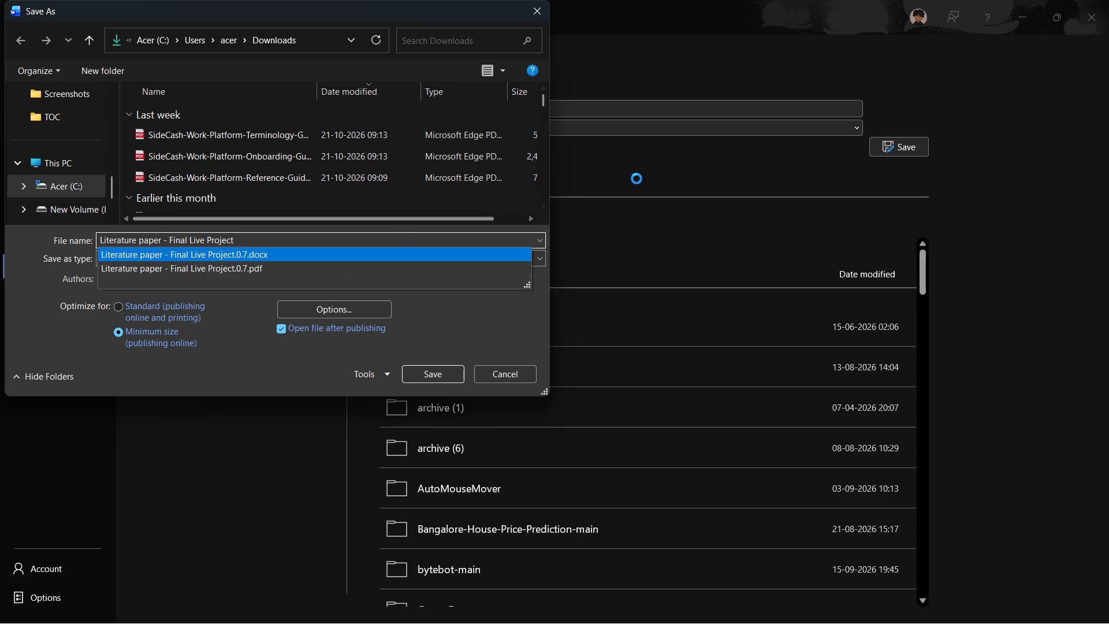
left_click(430, 237)
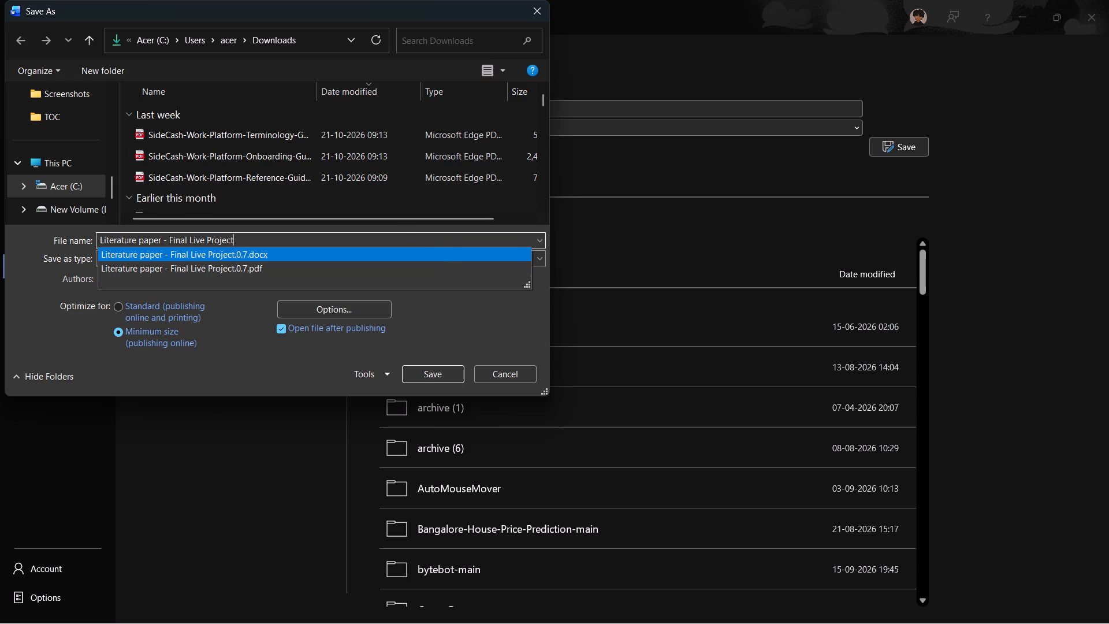
left_click(430, 237)
type("0.")
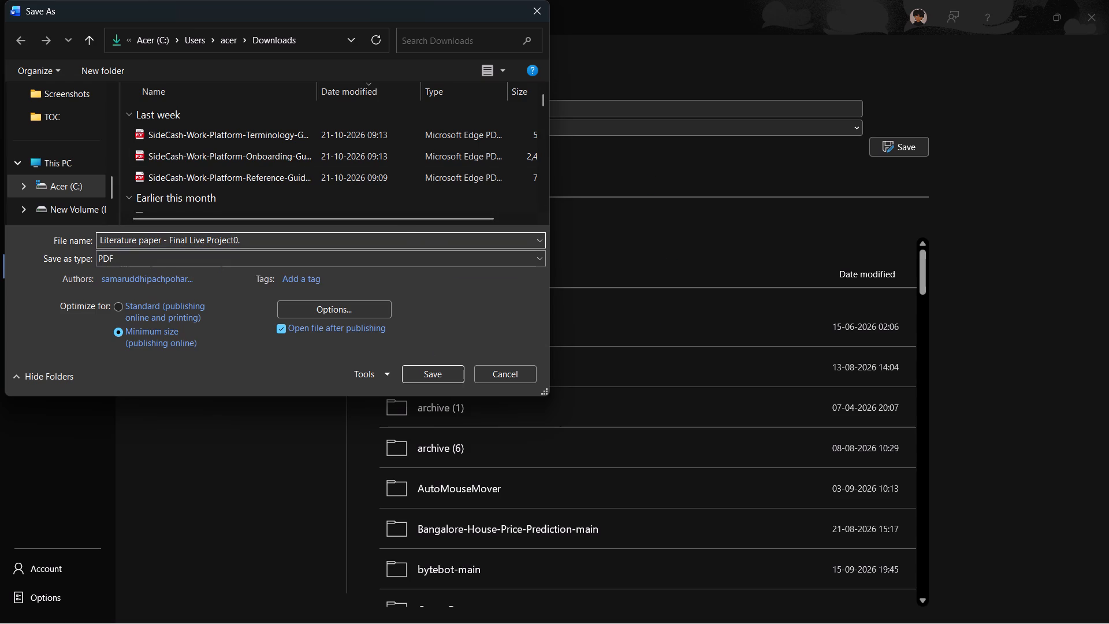
key("7")
type(".1")
left_click(449, 375)
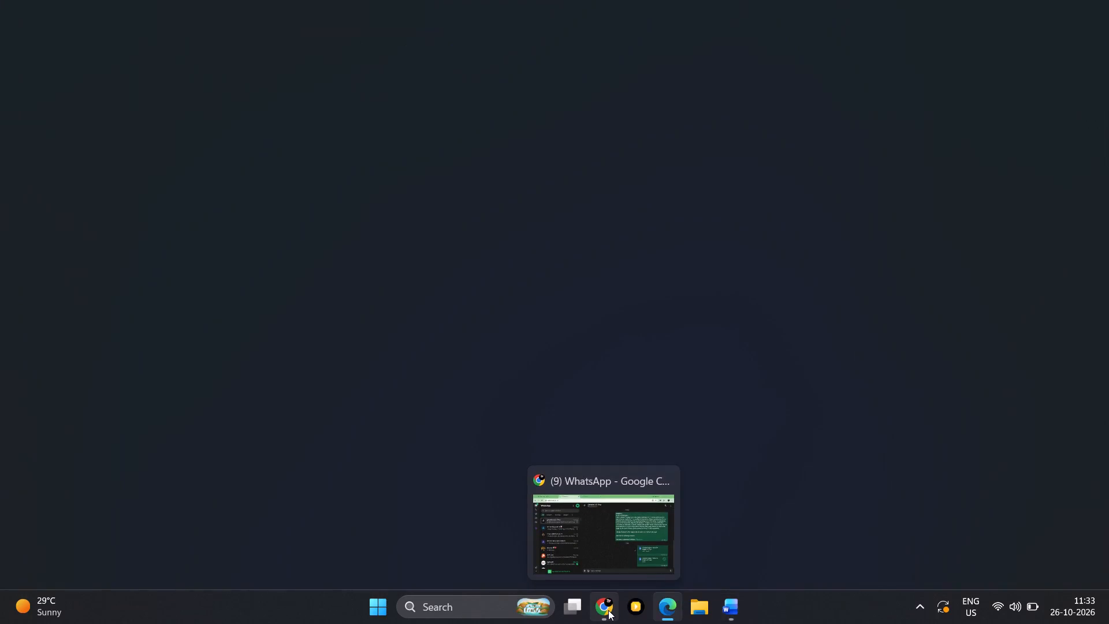
Review the exported PDF's first page in Edge, covering the title, author block, abstract, keywords and introduction.
scroll(673, 333, "down", 1)
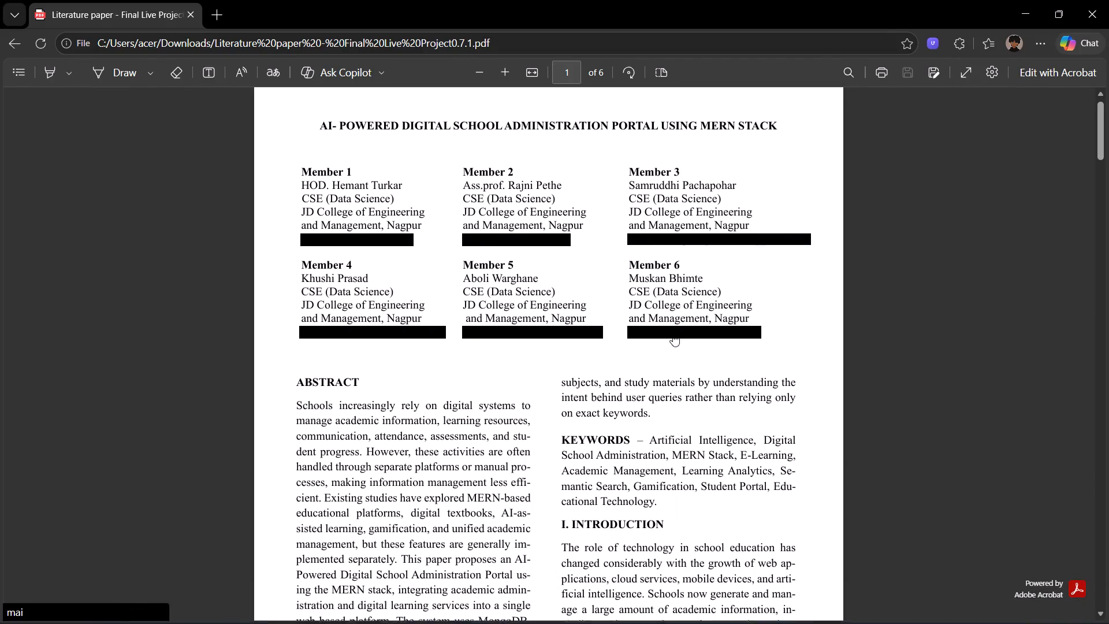
scroll(673, 333, "down", 2)
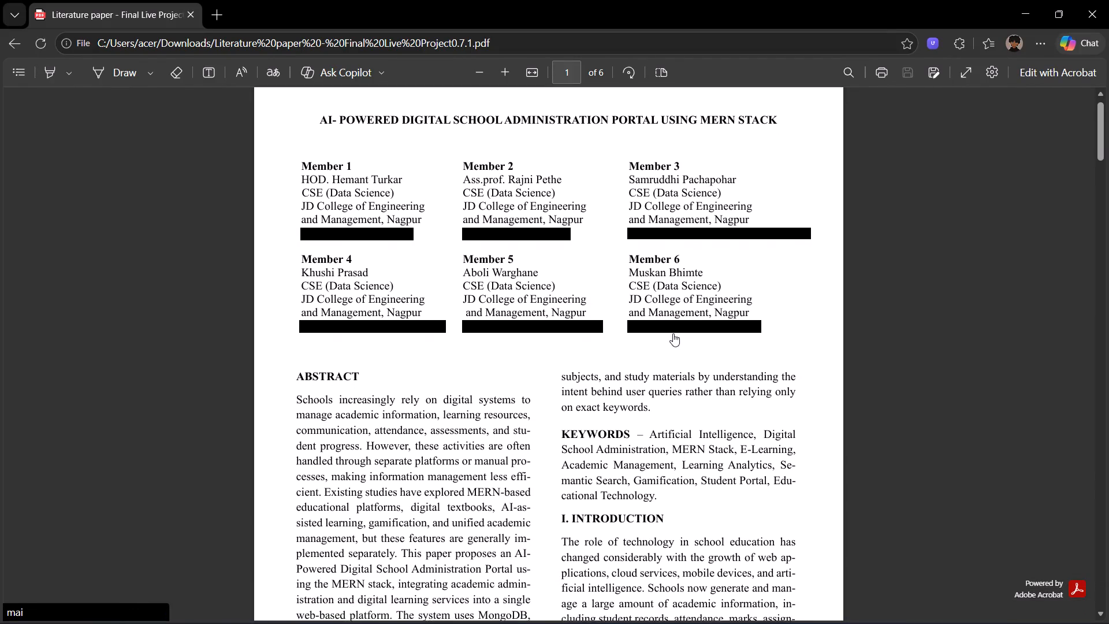
scroll(673, 333, "down", 3)
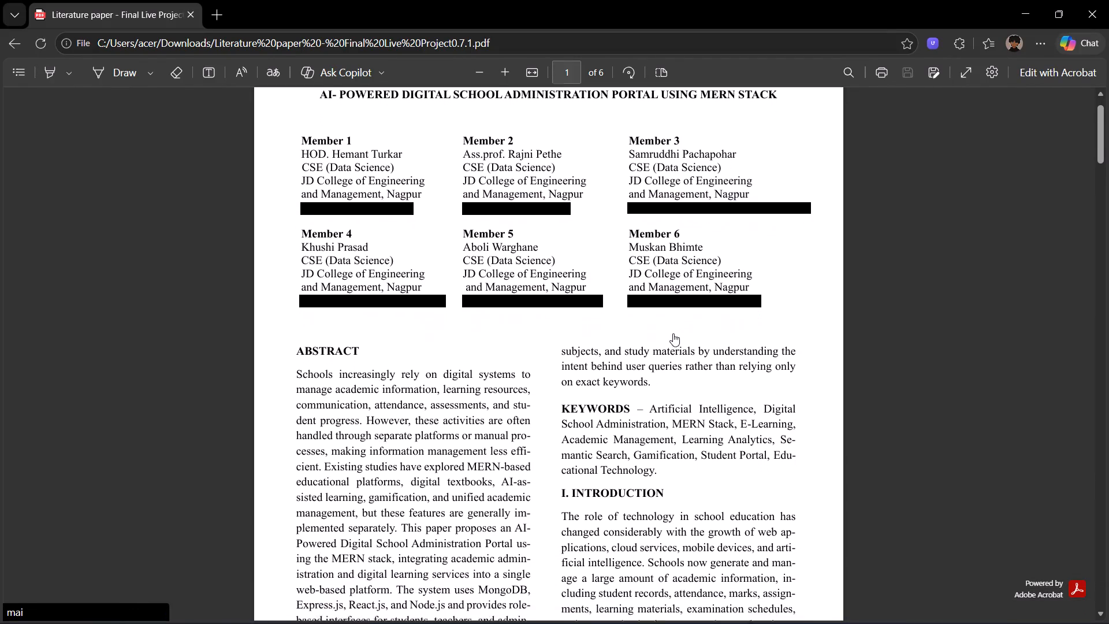
scroll(673, 333, "down", 2)
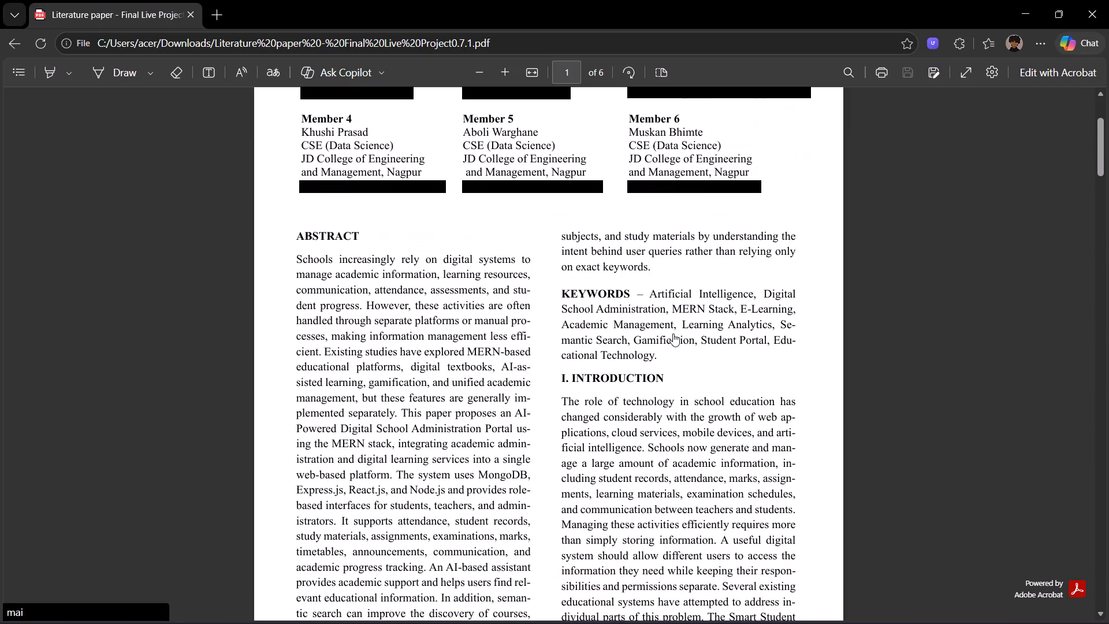
scroll(673, 333, "down", 2)
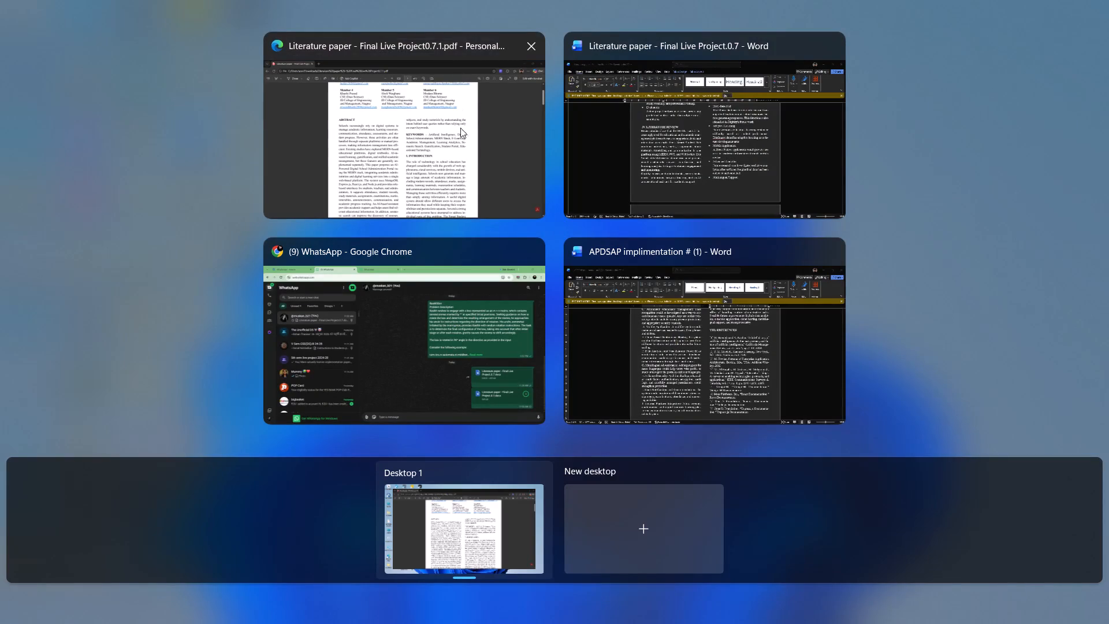
left_click(461, 157)
scroll(516, 335, "down", 2)
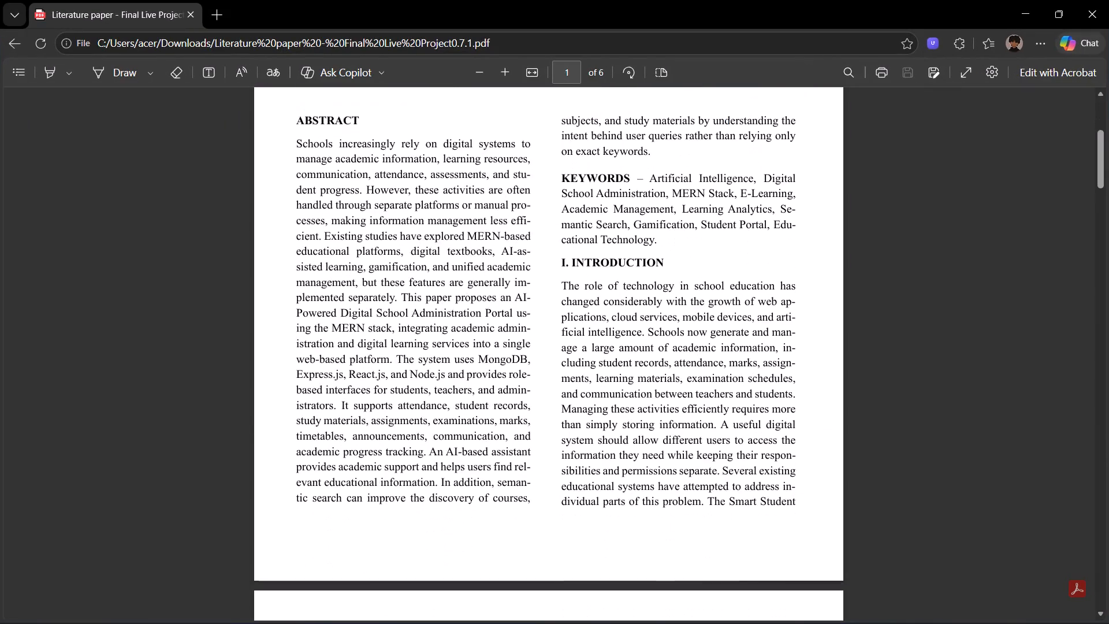
Examine pages 2 and 3 of the PDF, from Related Work through the Proposed System, workflow diagram and System Architecture.
scroll(516, 335, "down", 4)
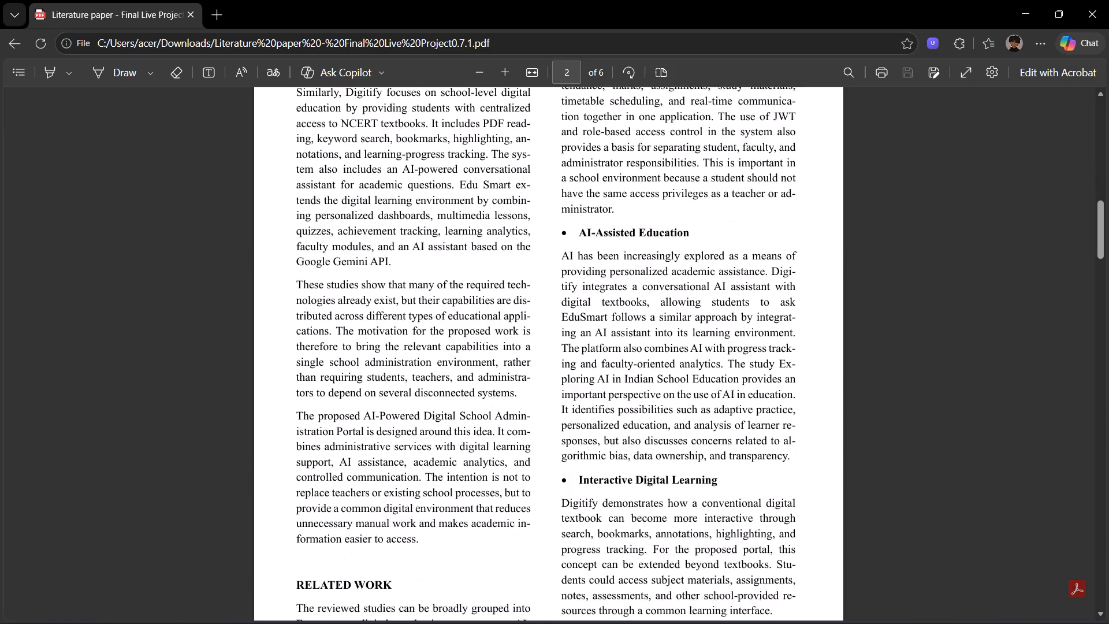
scroll(516, 335, "down", 4)
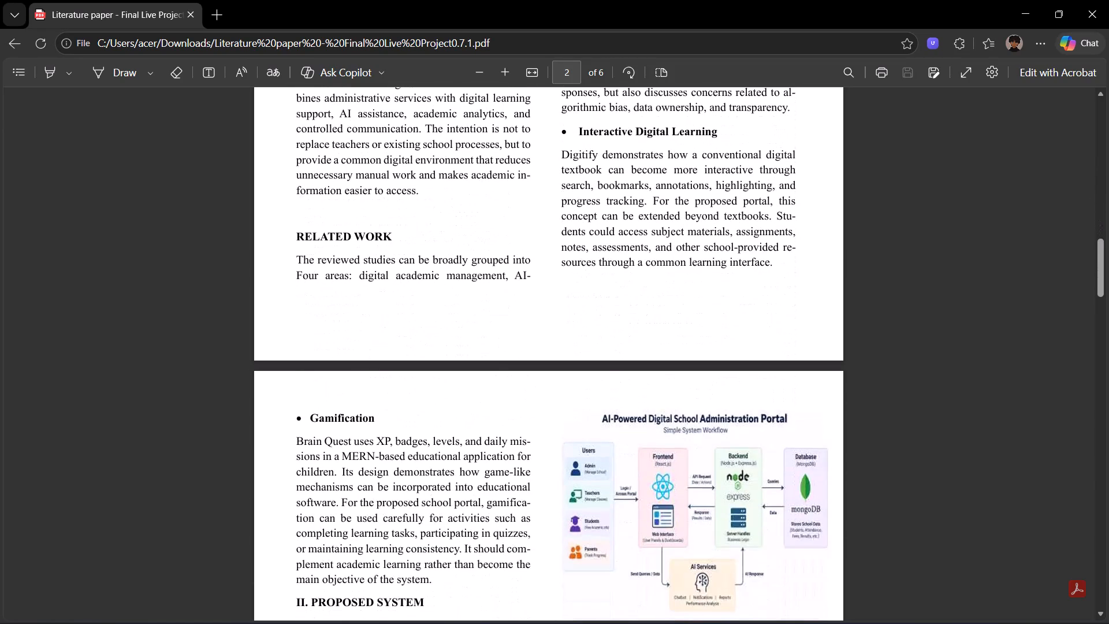
scroll(516, 335, "down", 3)
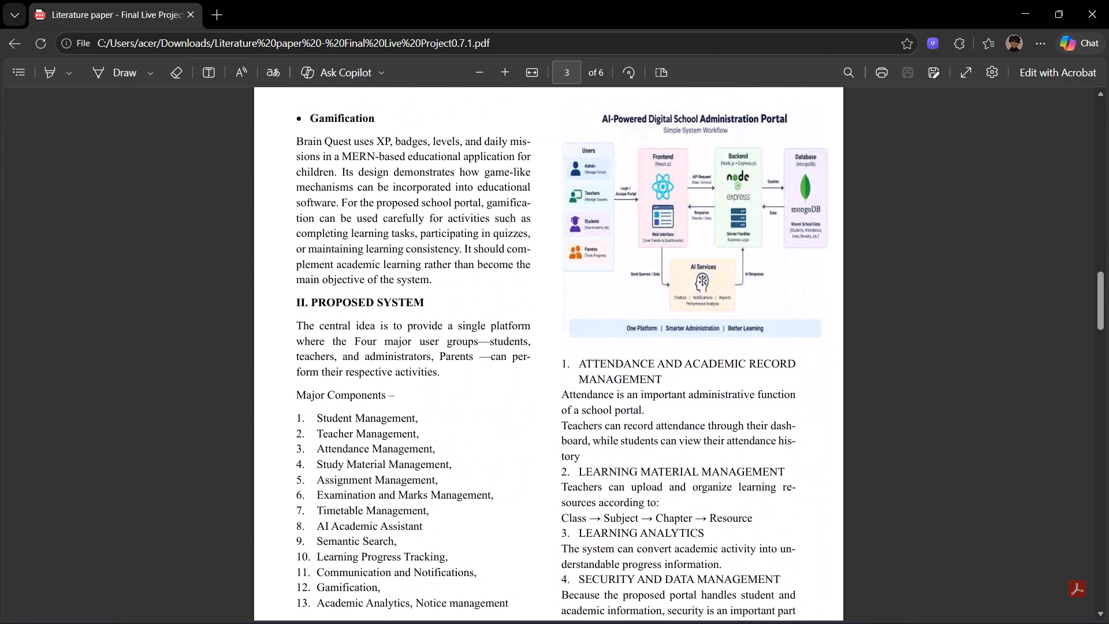
scroll(516, 335, "down", 3)
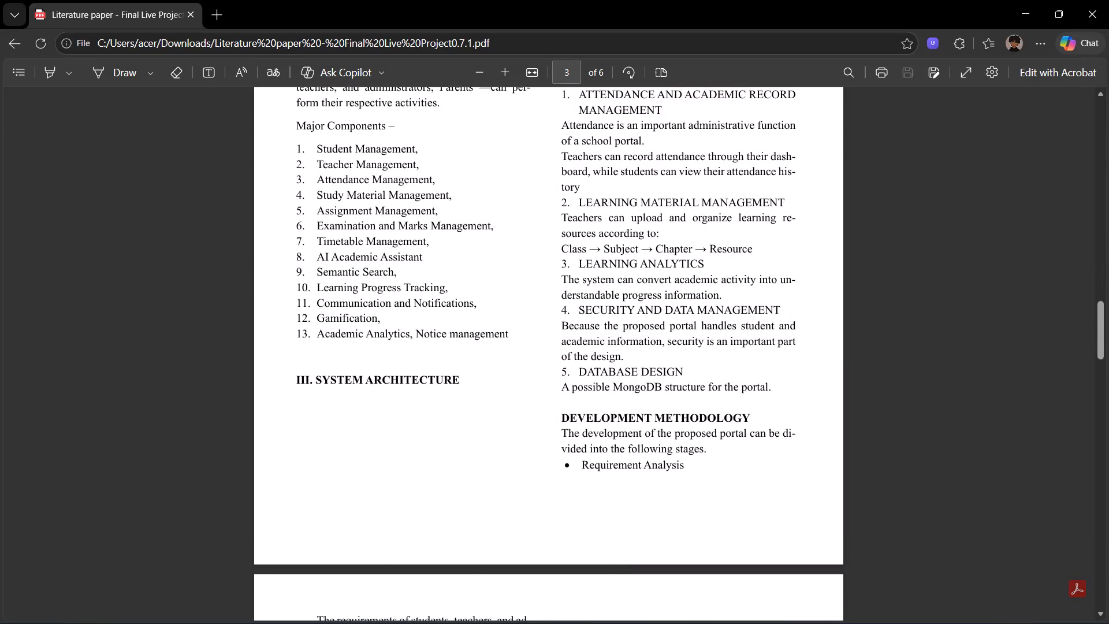
Examine the rest of the PDF, from Development Methodology through Literature Review, Future Scope, Conclusion and the reference list.
scroll(516, 335, "down", 4)
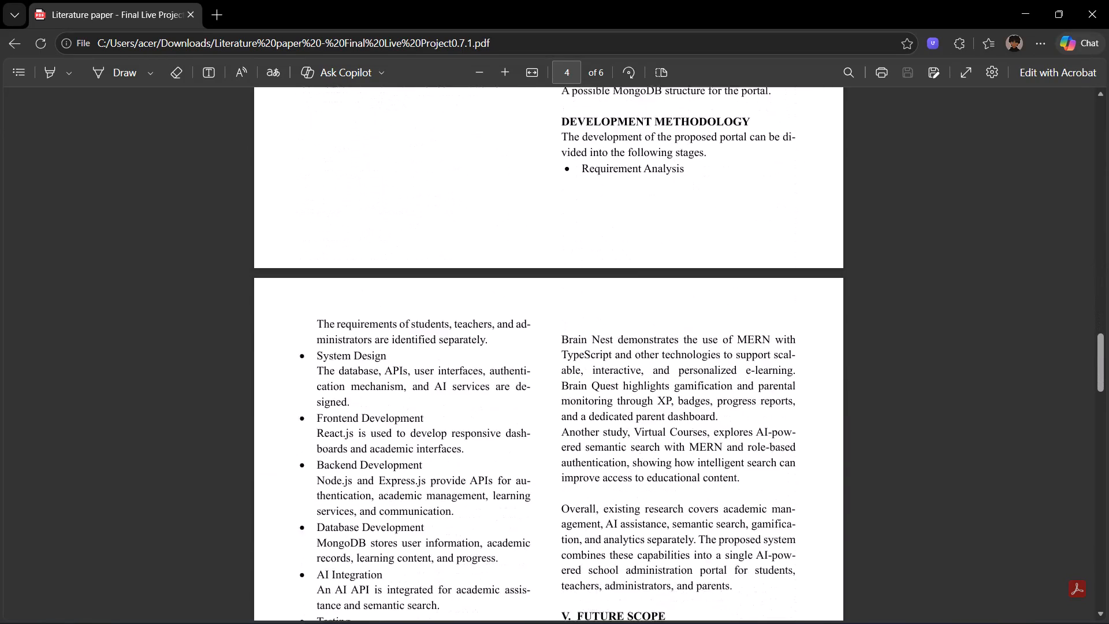
scroll(516, 335, "down", 4)
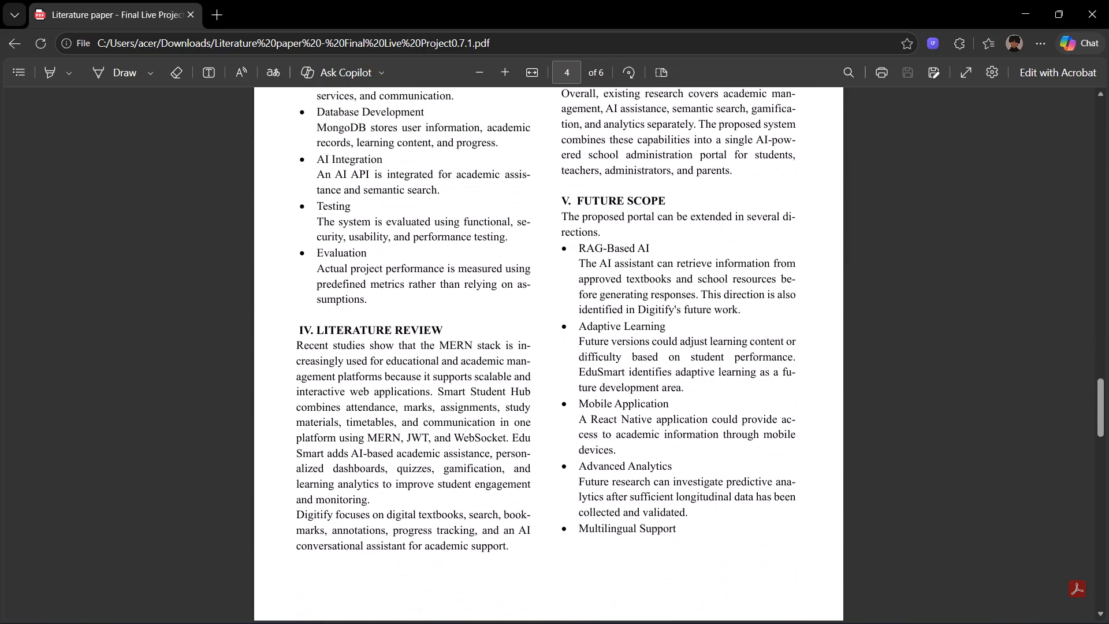
scroll(516, 335, "down", 2)
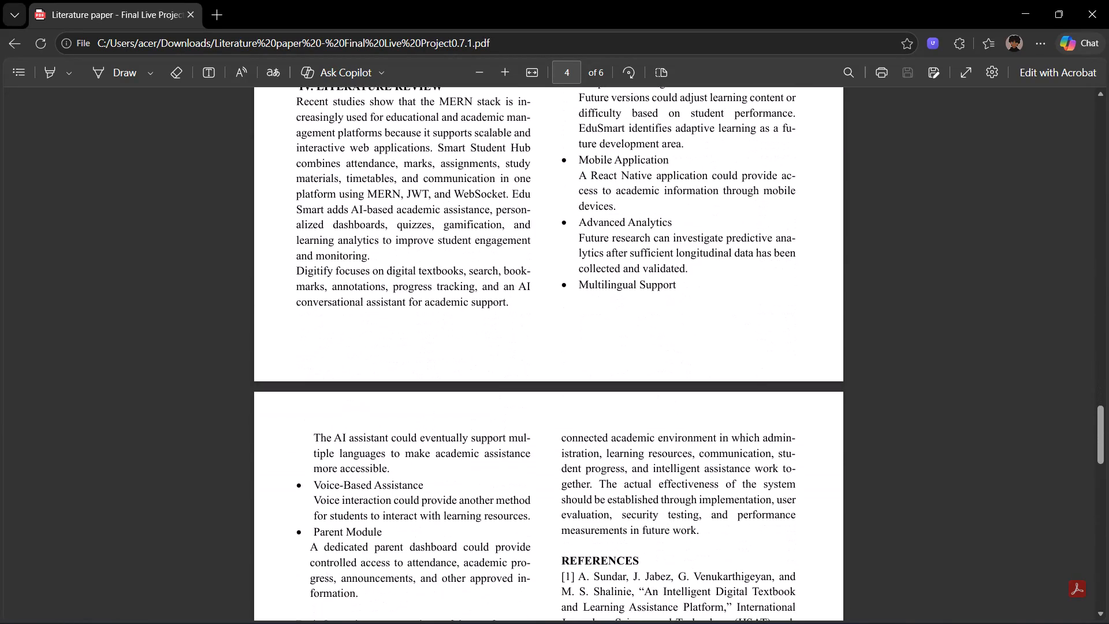
scroll(516, 335, "down", 4)
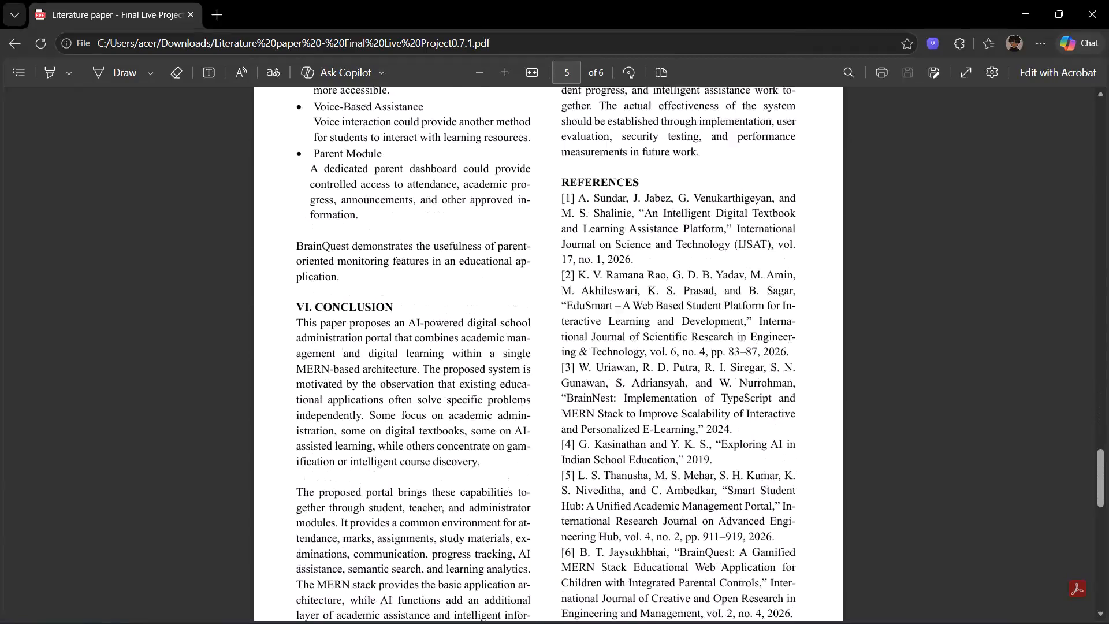
scroll(516, 335, "down", 5)
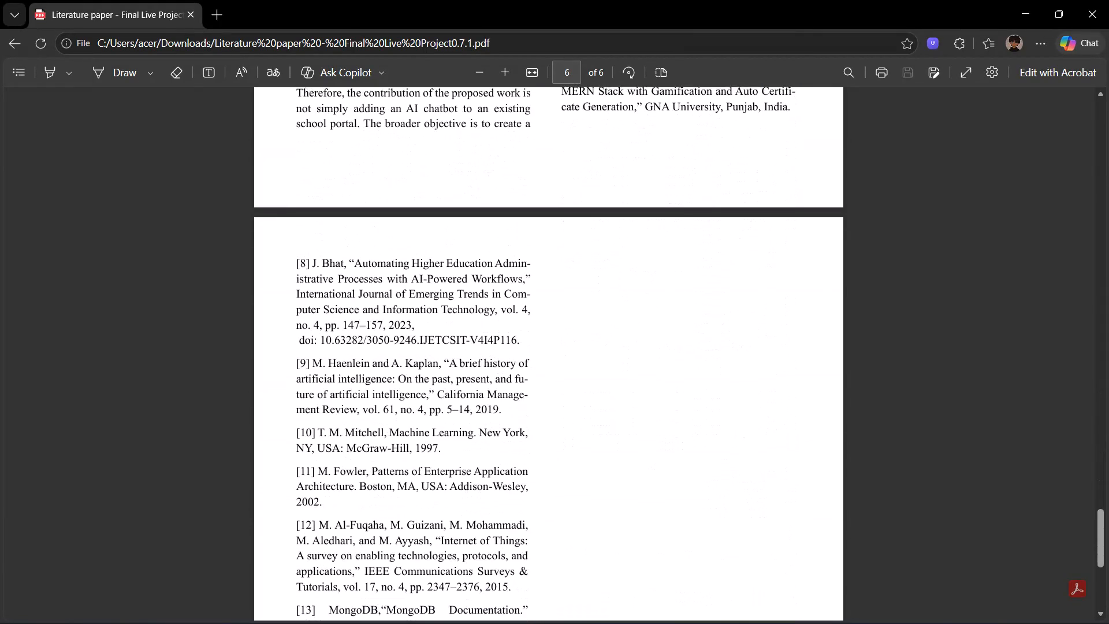
scroll(516, 335, "down", 3)
Recheck the PDF from the reference list back to the opening pages, including the workflow diagram and page 2 layout.
scroll(516, 335, "up", 5)
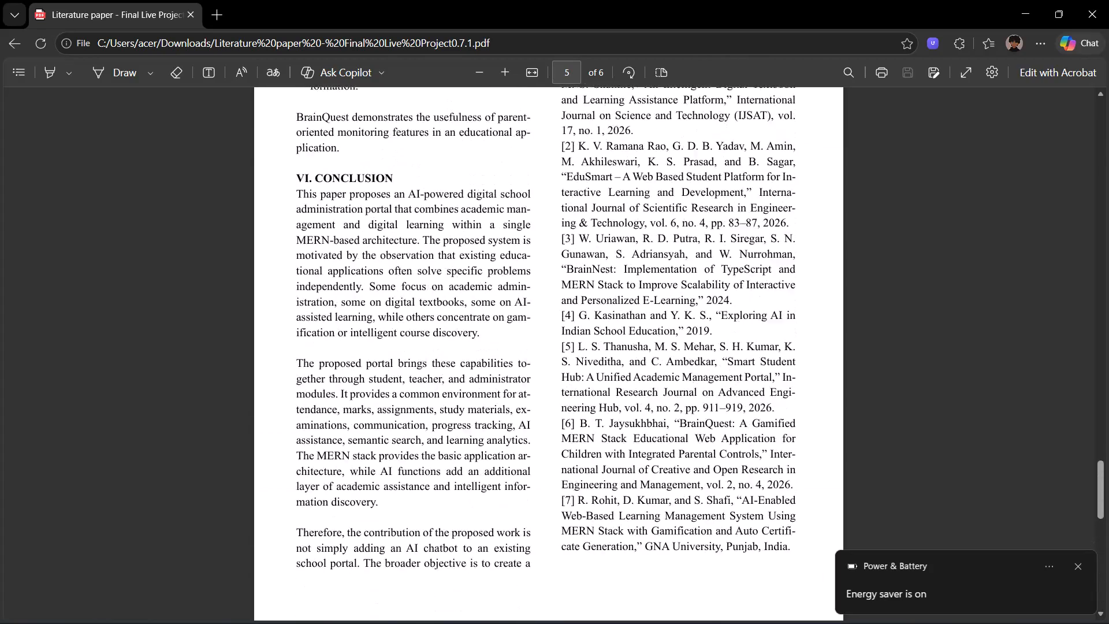
scroll(516, 335, "up", 10)
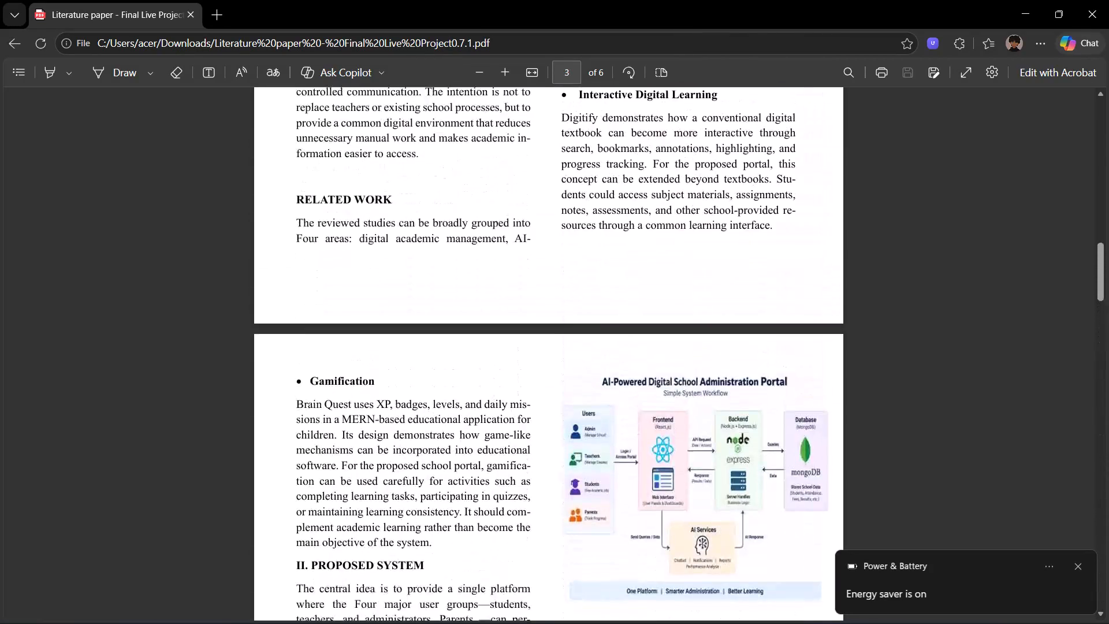
scroll(516, 335, "up", 8)
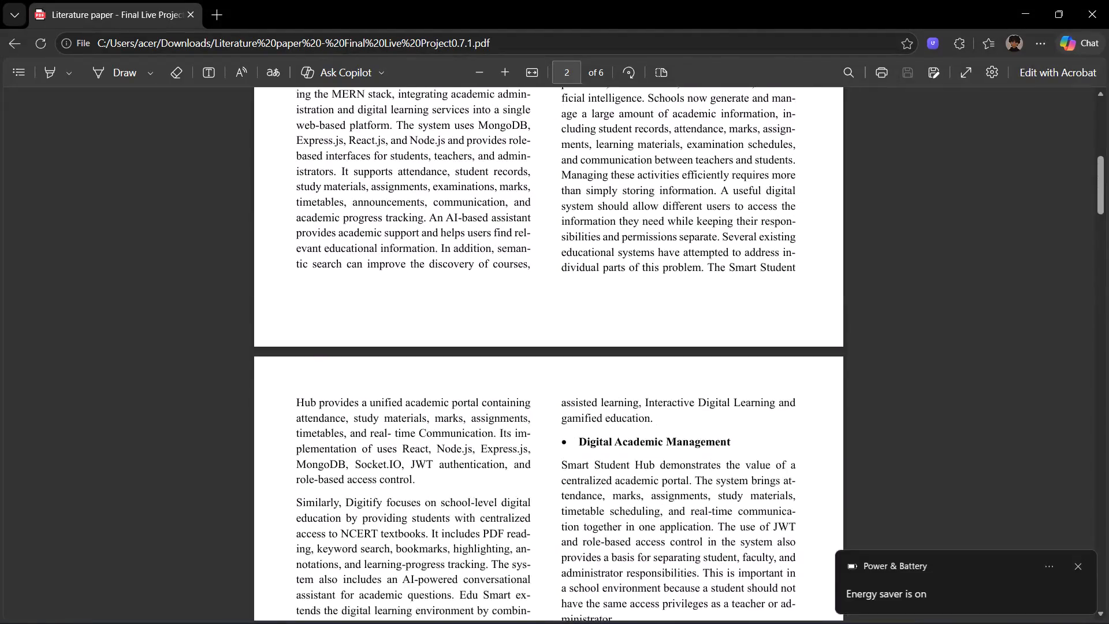
scroll(516, 335, "up", 7)
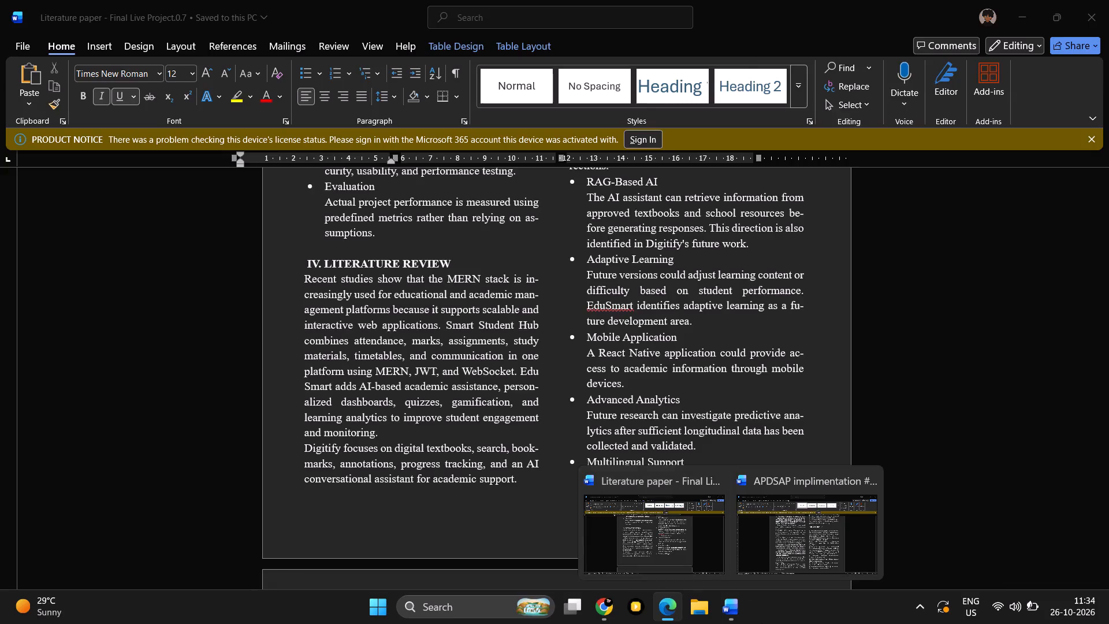
scroll(608, 482, "down", 8)
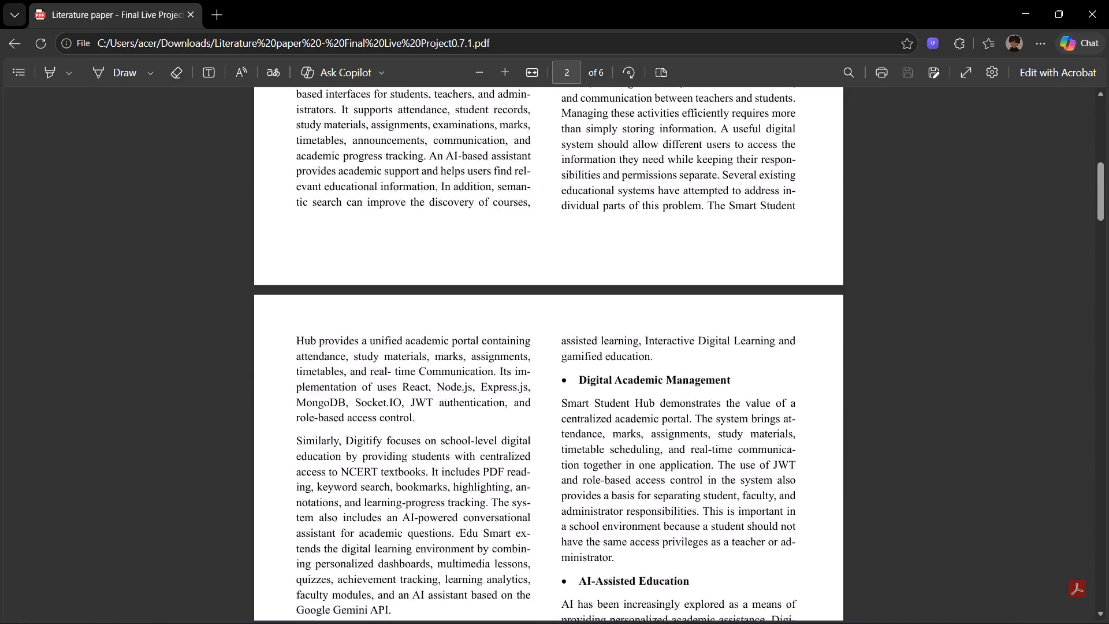
Switch from the exported PDF to the Word document "Literature paper - Final Live Project.0.7".
scroll(608, 482, "down", 4)
scroll(608, 482, "up", 4)
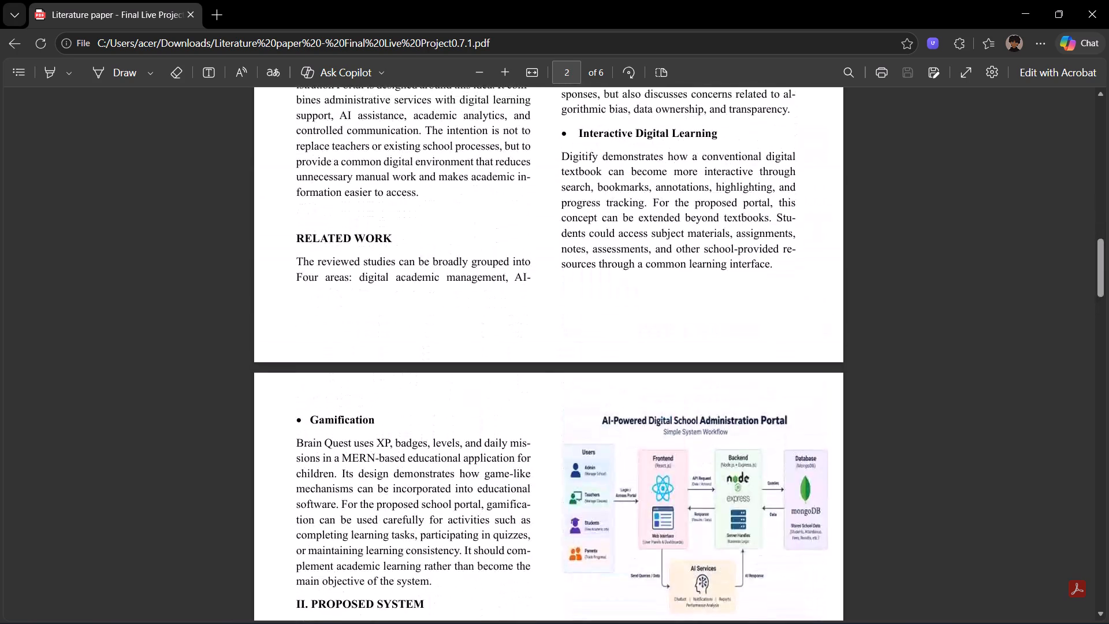
scroll(608, 482, "down", 5)
left_click(738, 608)
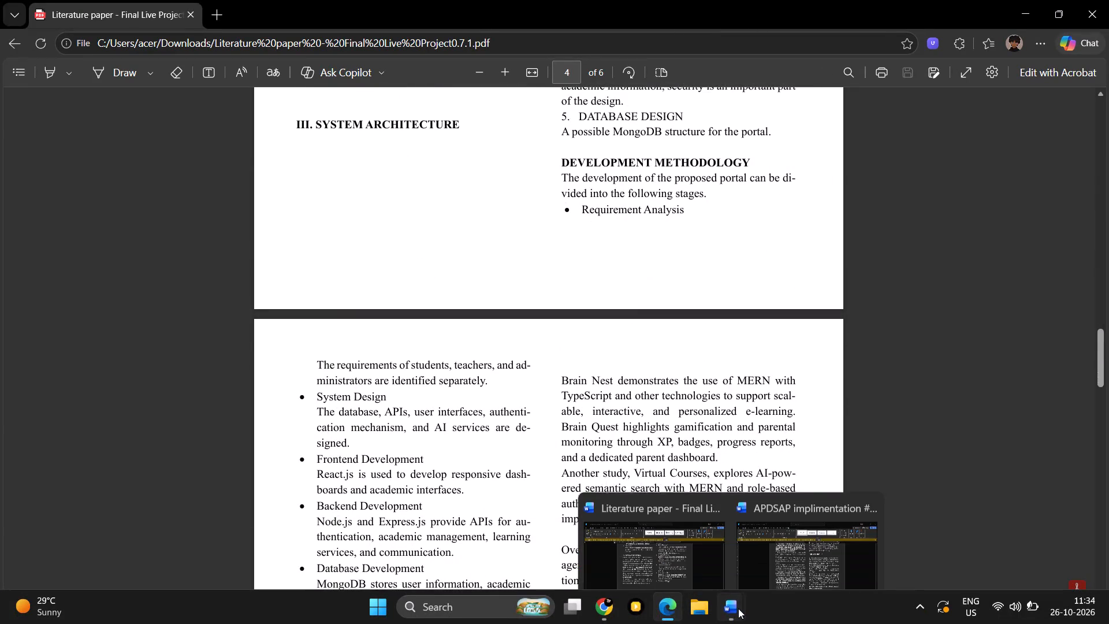
left_click(781, 537)
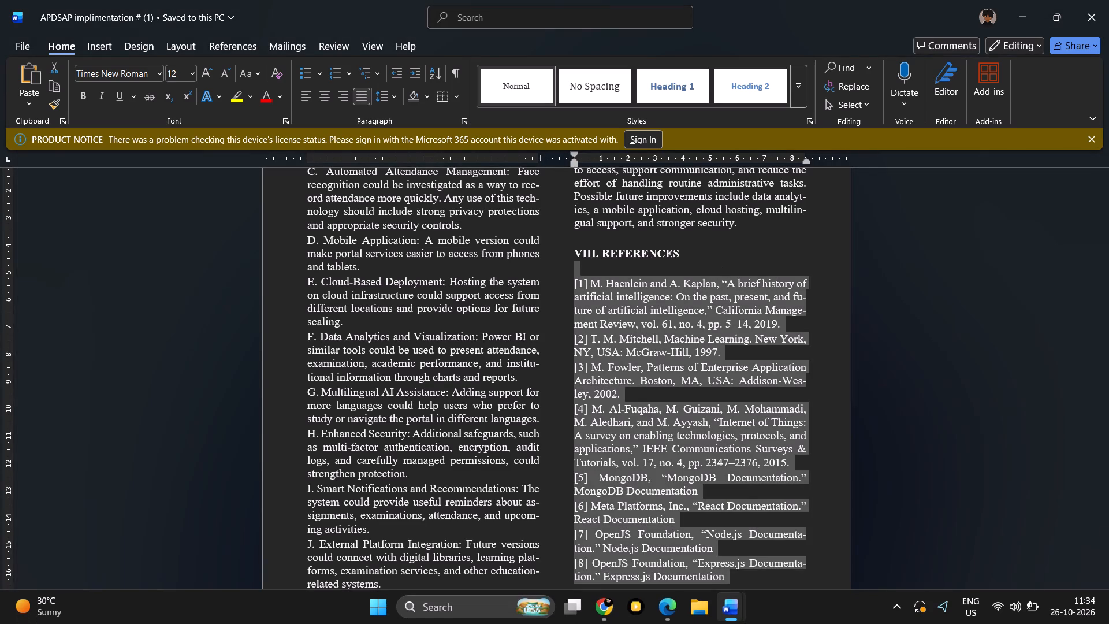
left_click(671, 528)
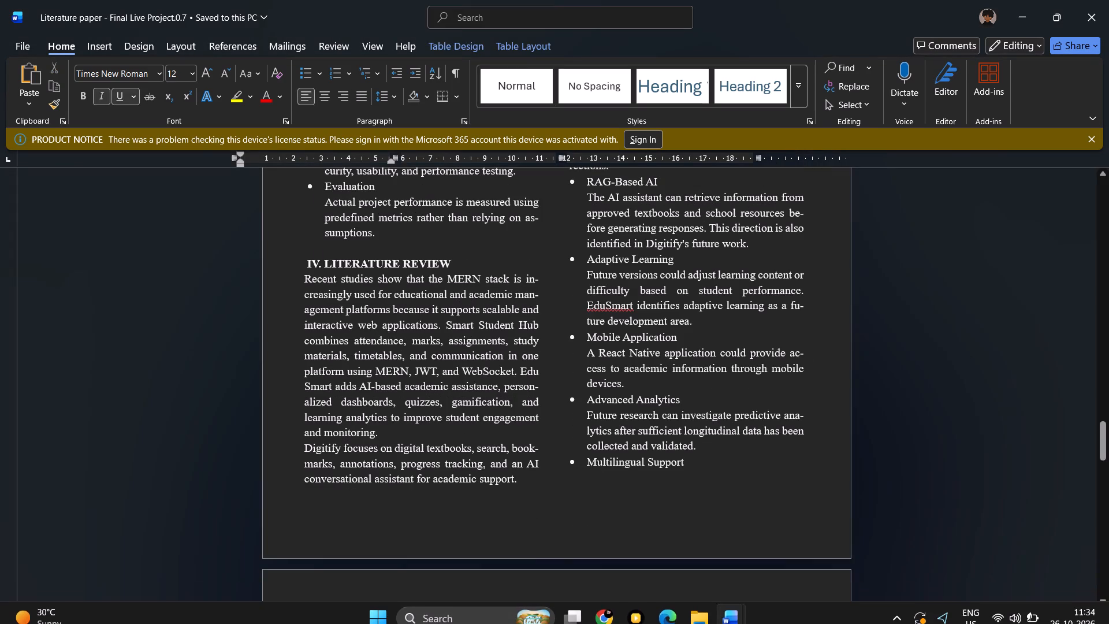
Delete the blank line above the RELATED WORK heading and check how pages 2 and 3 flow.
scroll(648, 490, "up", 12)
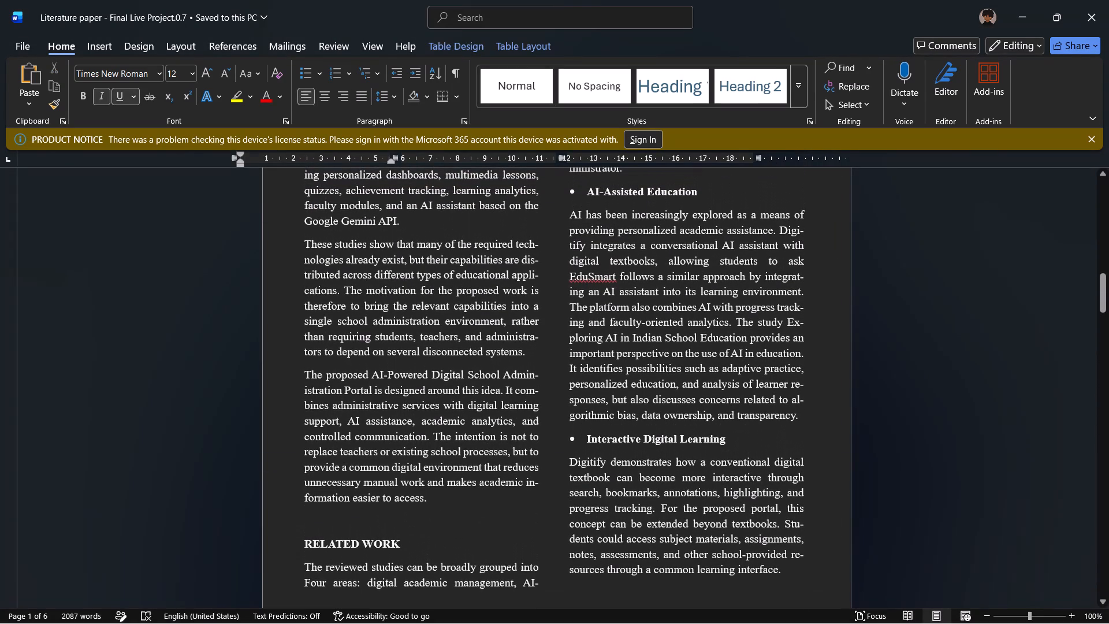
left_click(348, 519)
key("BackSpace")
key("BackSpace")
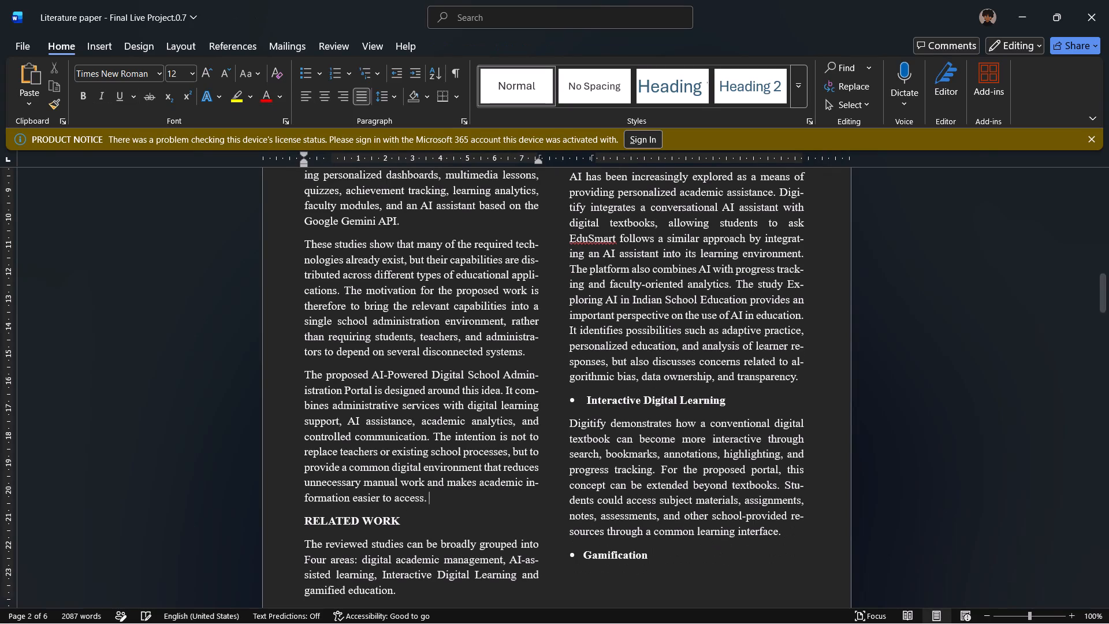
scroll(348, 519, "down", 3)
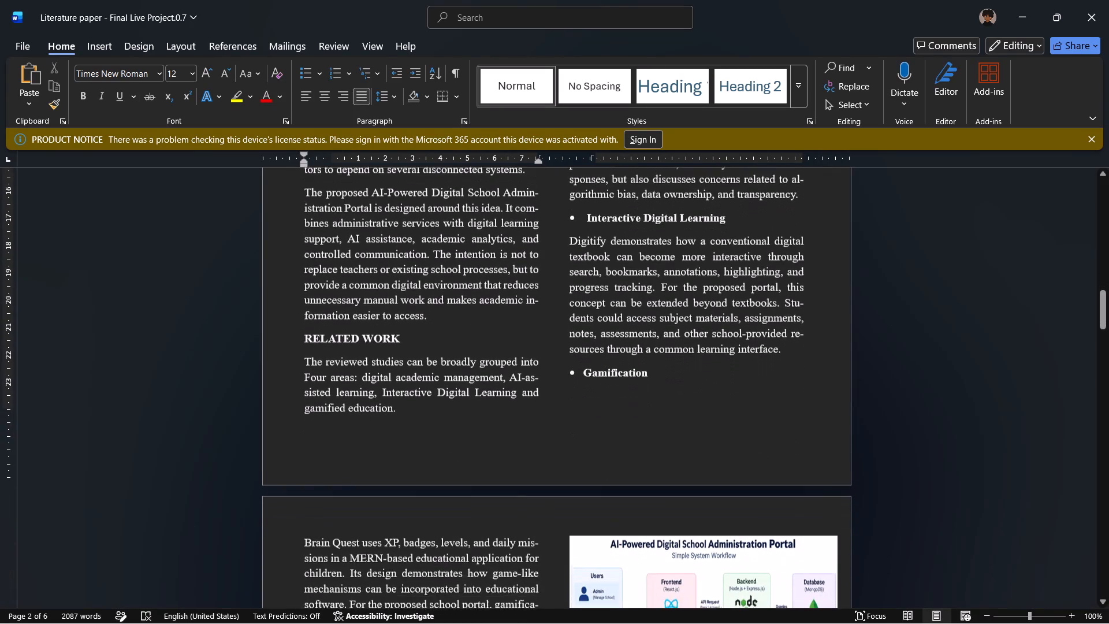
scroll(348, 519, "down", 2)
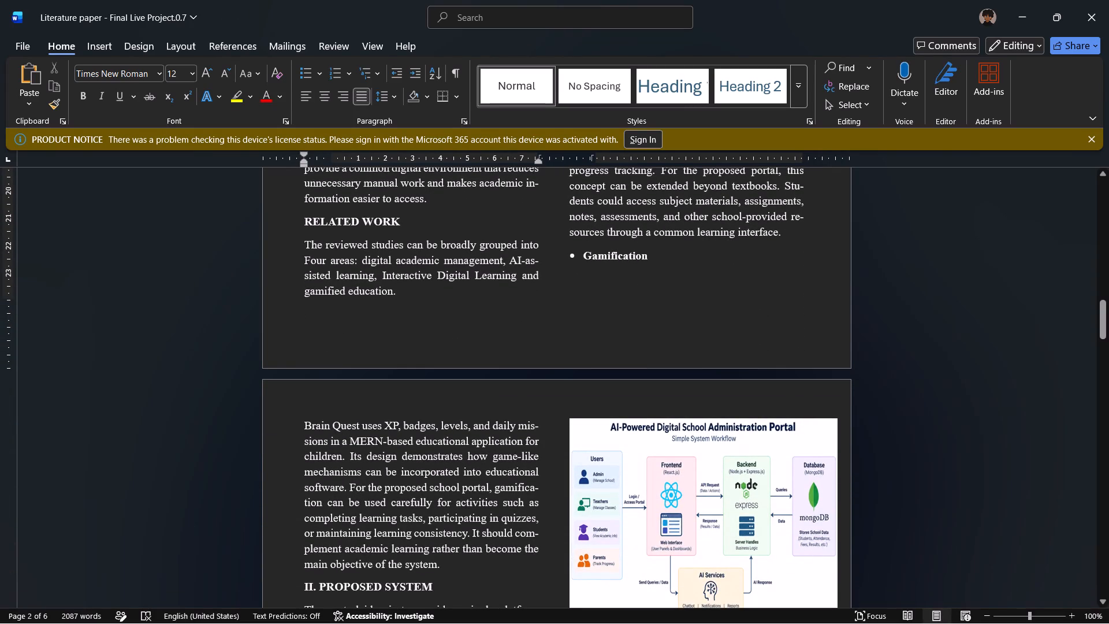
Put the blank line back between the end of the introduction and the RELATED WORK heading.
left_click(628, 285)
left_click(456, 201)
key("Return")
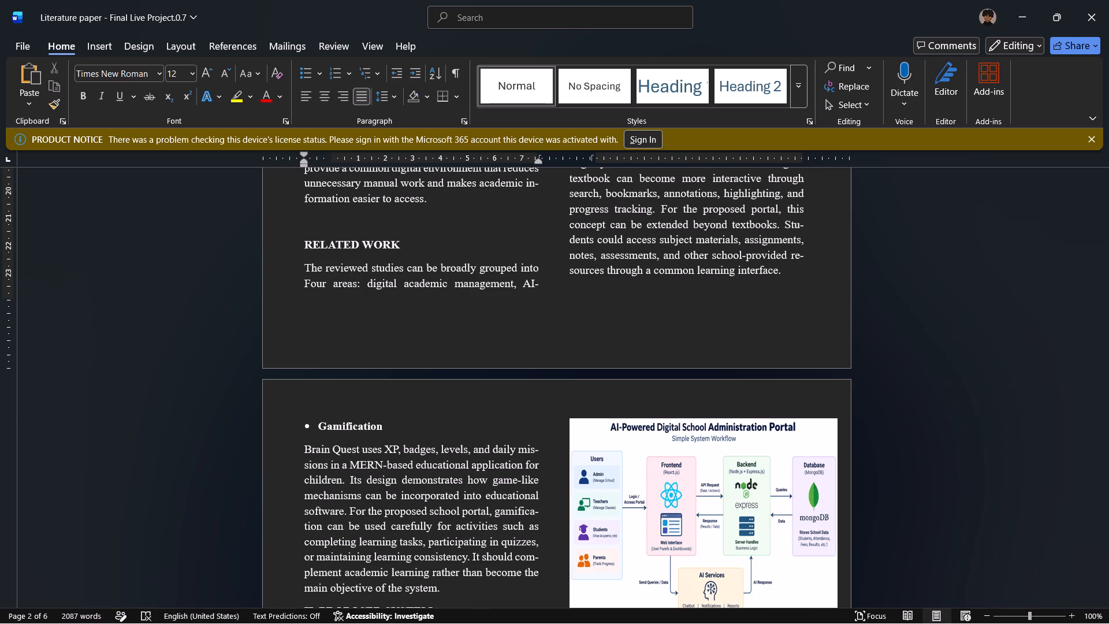
Copy "The intention is not to replace teachers" to the end of the paragraph before RELATED WORK and close it with a period.
scroll(456, 201, "up", 2)
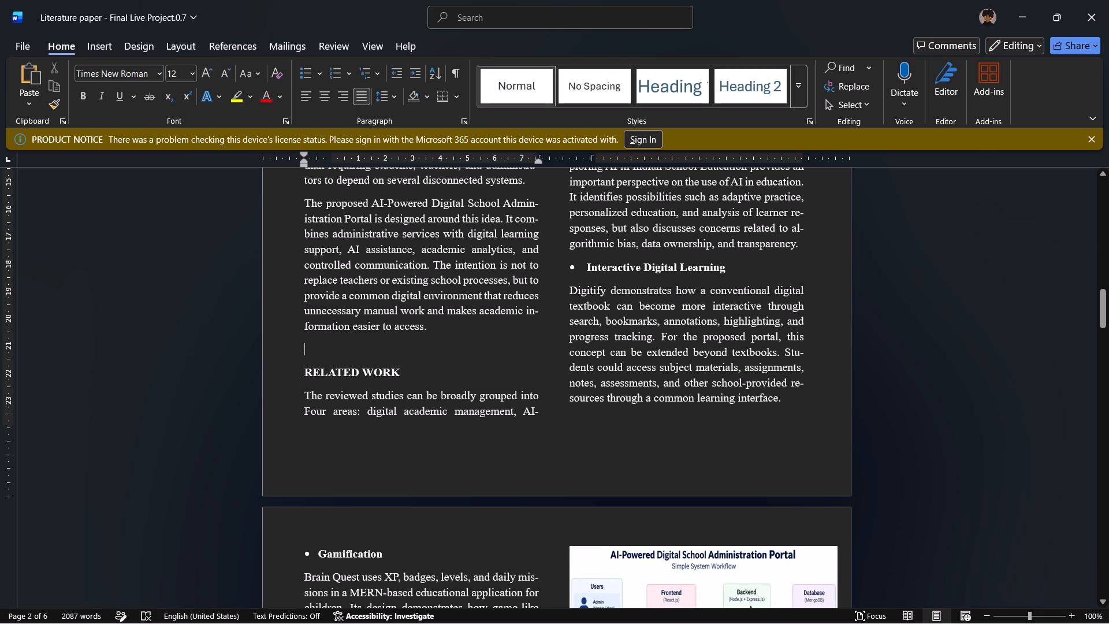
left_click_drag(436, 264, 506, 270)
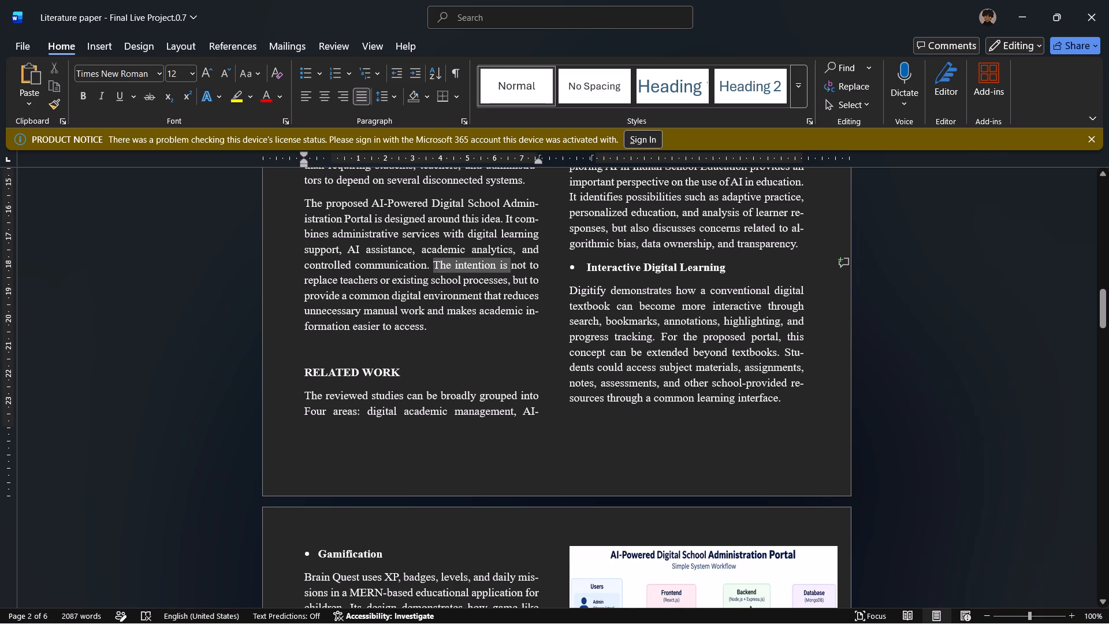
left_click_drag(506, 270, 523, 283)
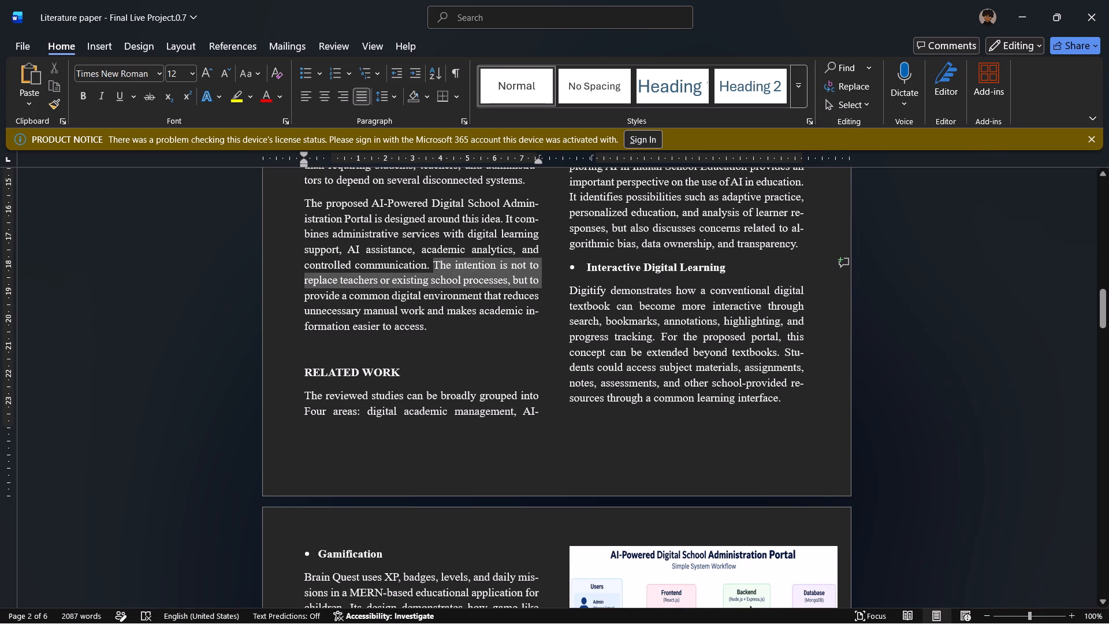
left_click_drag(523, 283, 381, 287)
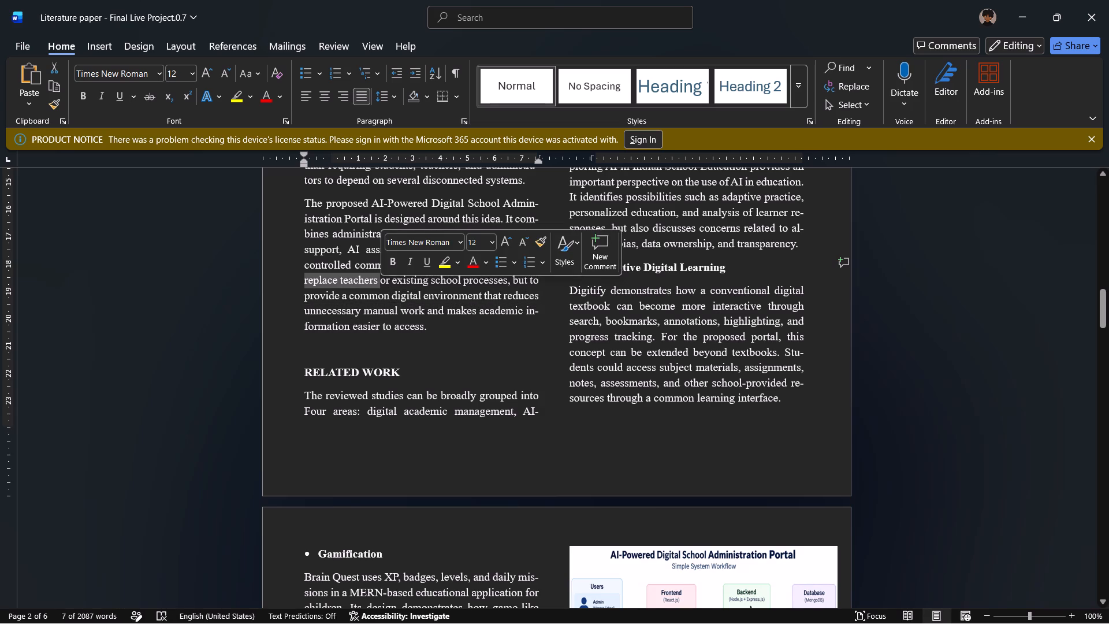
key("ctrl+c")
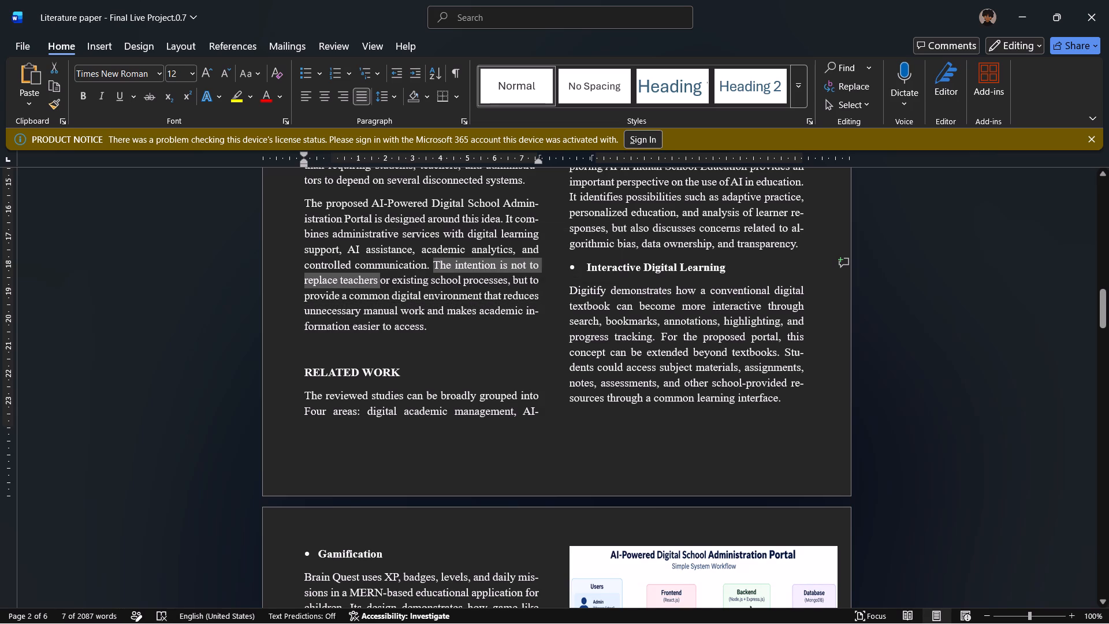
left_click(434, 334)
key("ctrl+v")
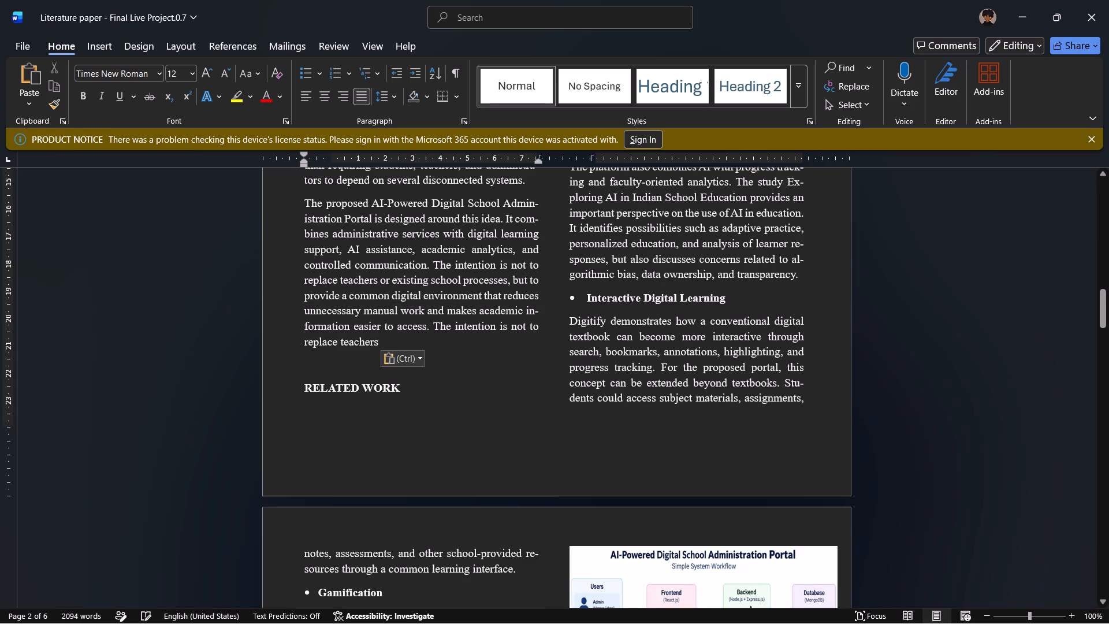
key("period")
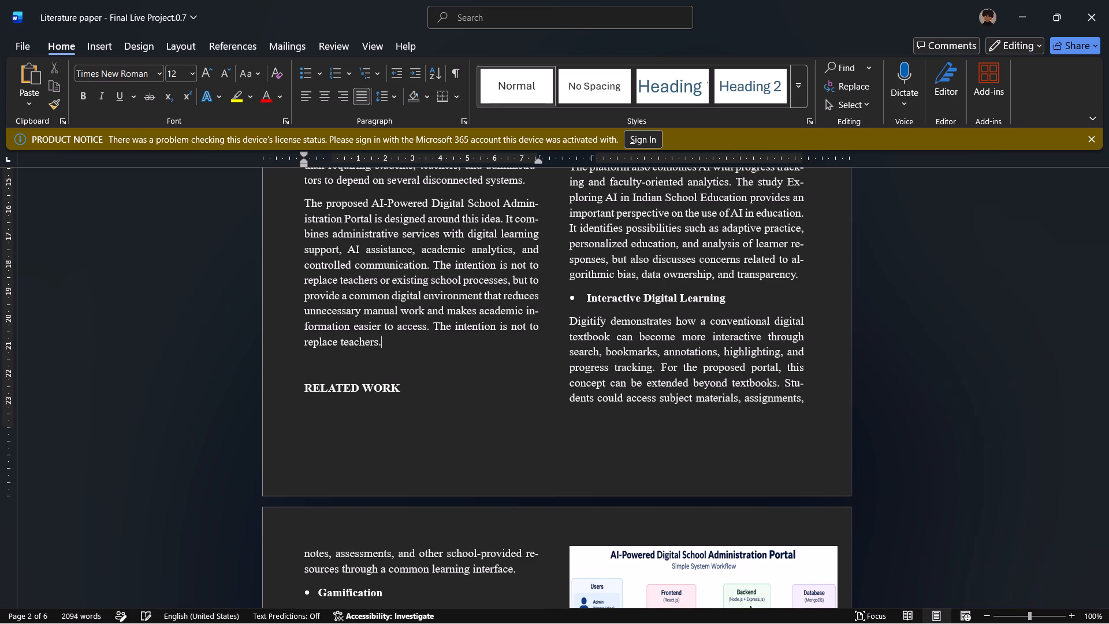
Delete the blank line between the introduction's last paragraph and the RELATED WORK heading.
left_click(408, 369)
key("BackSpace")
key("BackSpace")
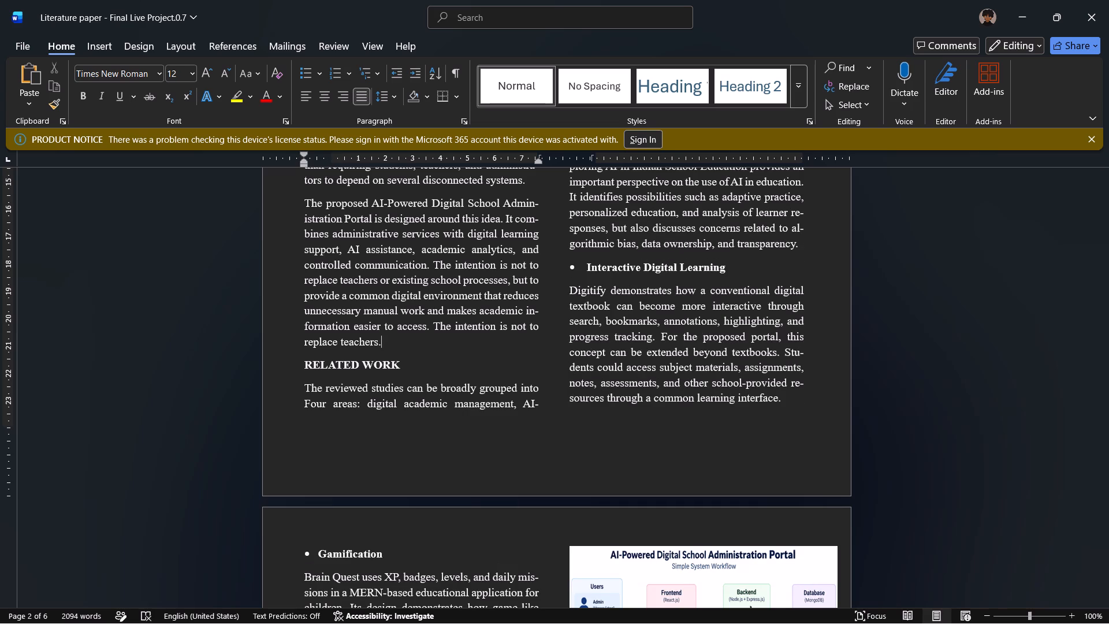
Examine the layout of page 3, from Gamification and the workflow diagram through System Architecture and Development Methodology.
scroll(408, 369, "down", 3)
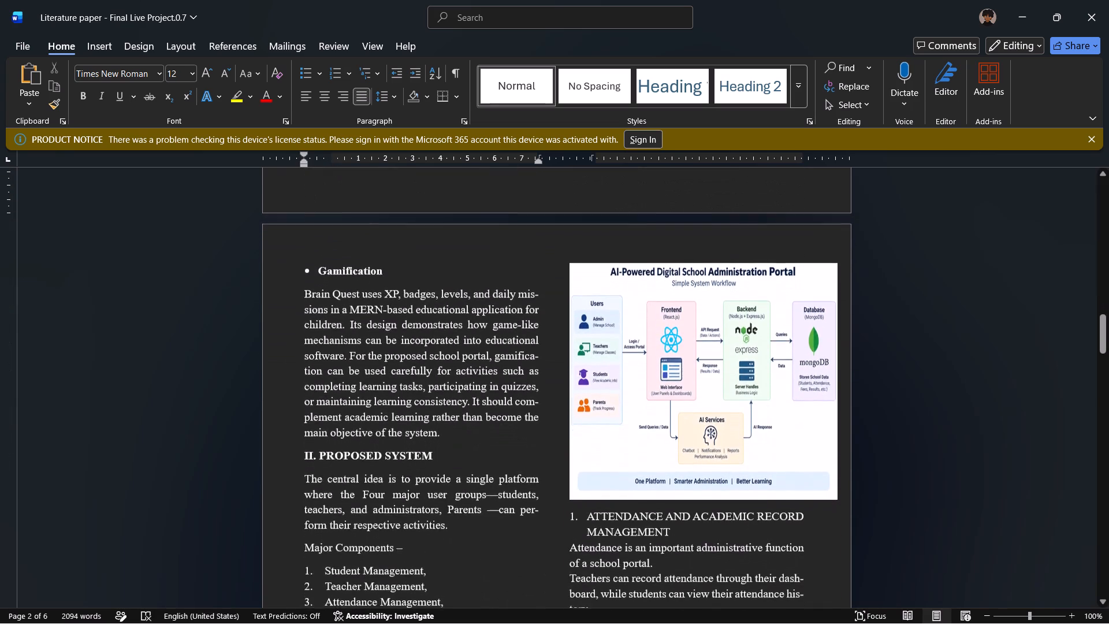
scroll(408, 369, "down", 3)
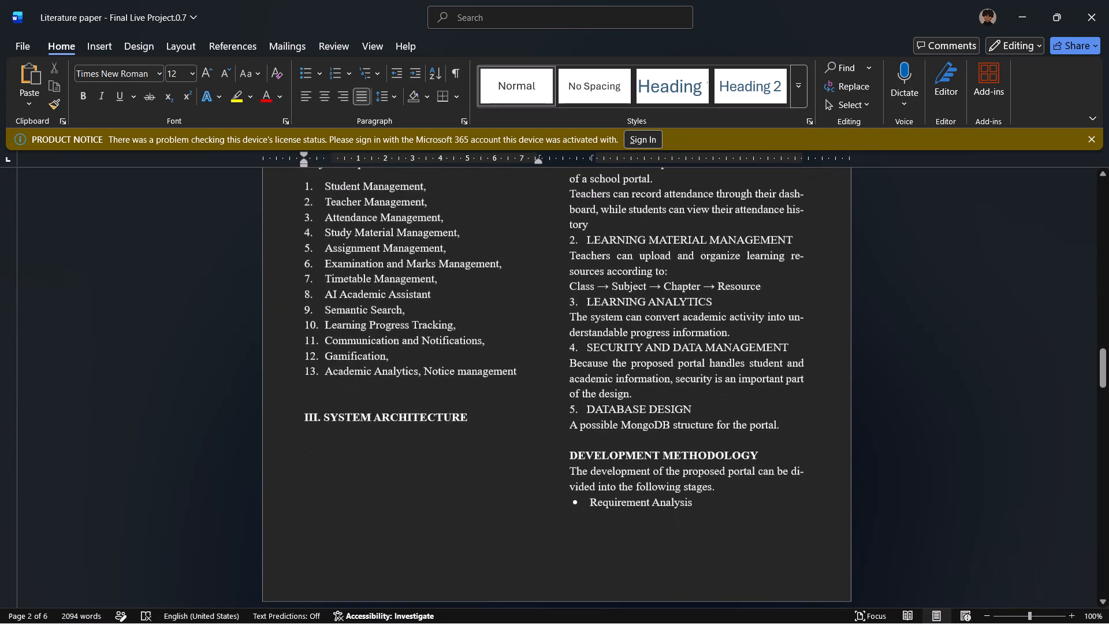
scroll(408, 369, "down", 2)
scroll(408, 369, "up", 6)
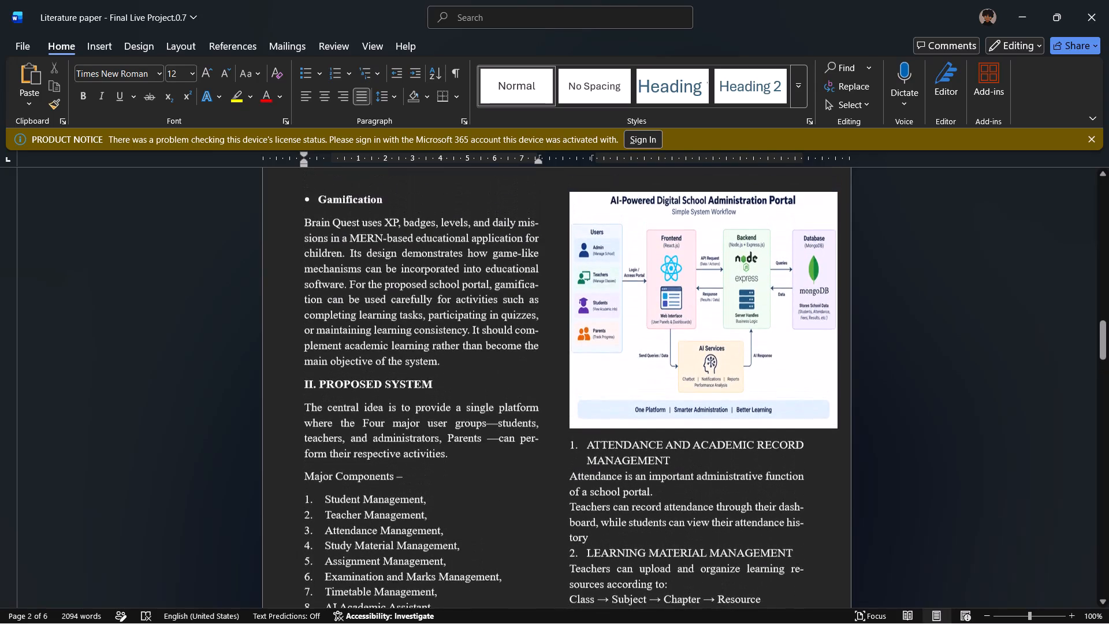
scroll(408, 369, "up", 1)
scroll(408, 369, "down", 1)
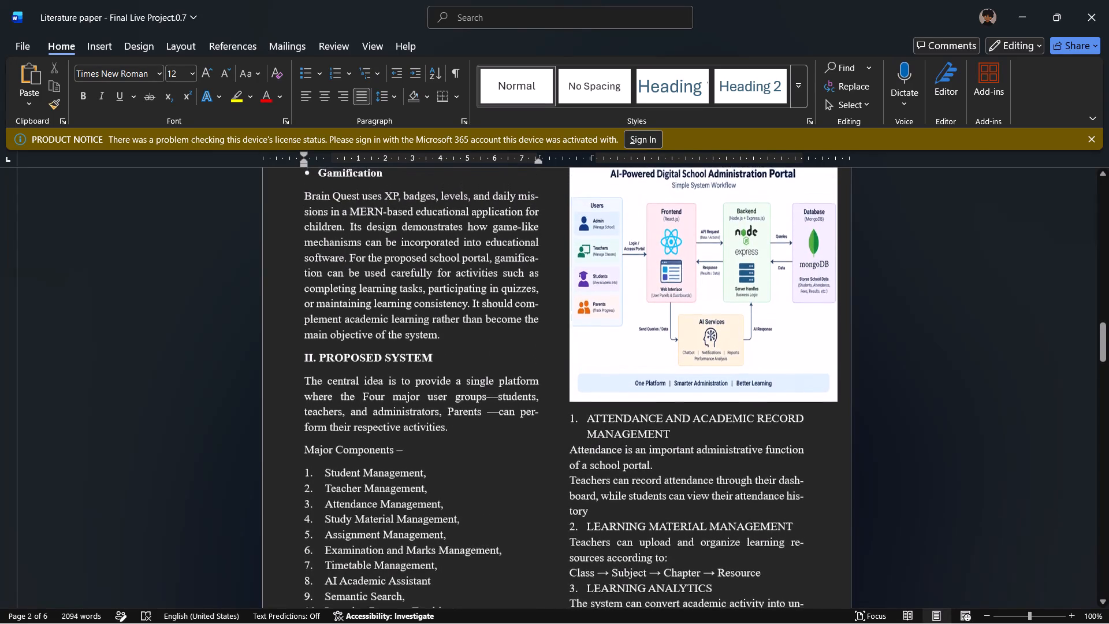
scroll(408, 369, "down", 3)
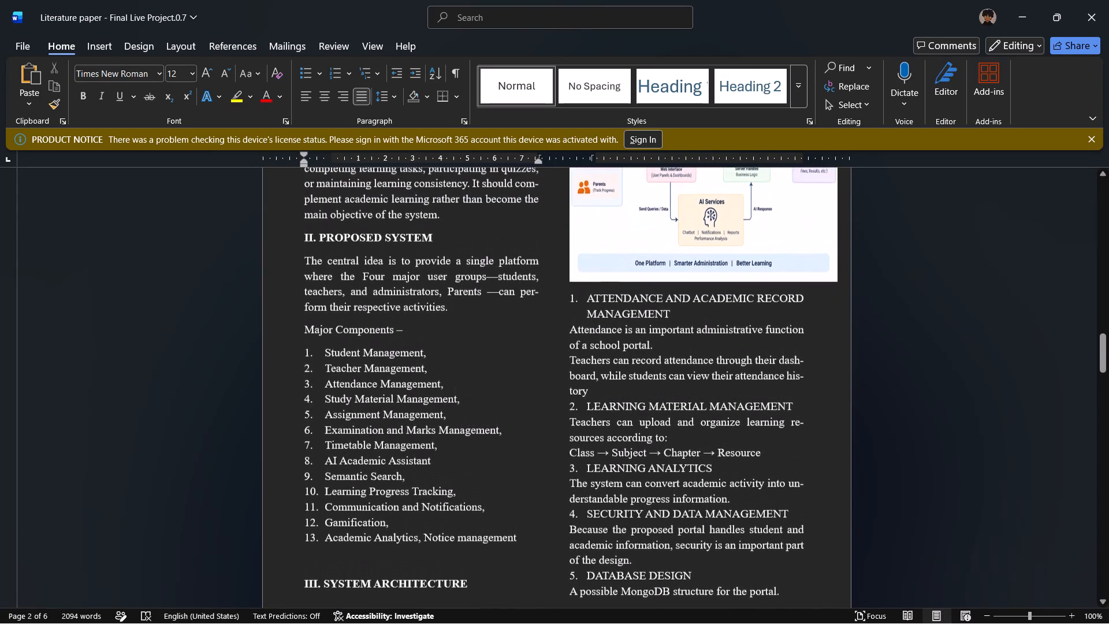
Copy the Attendance and Academic Record Management section, remove the blank line above III. SYSTEM ARCHITECTURE, and paste the section beneath that heading.
left_click_drag(603, 392, 569, 295)
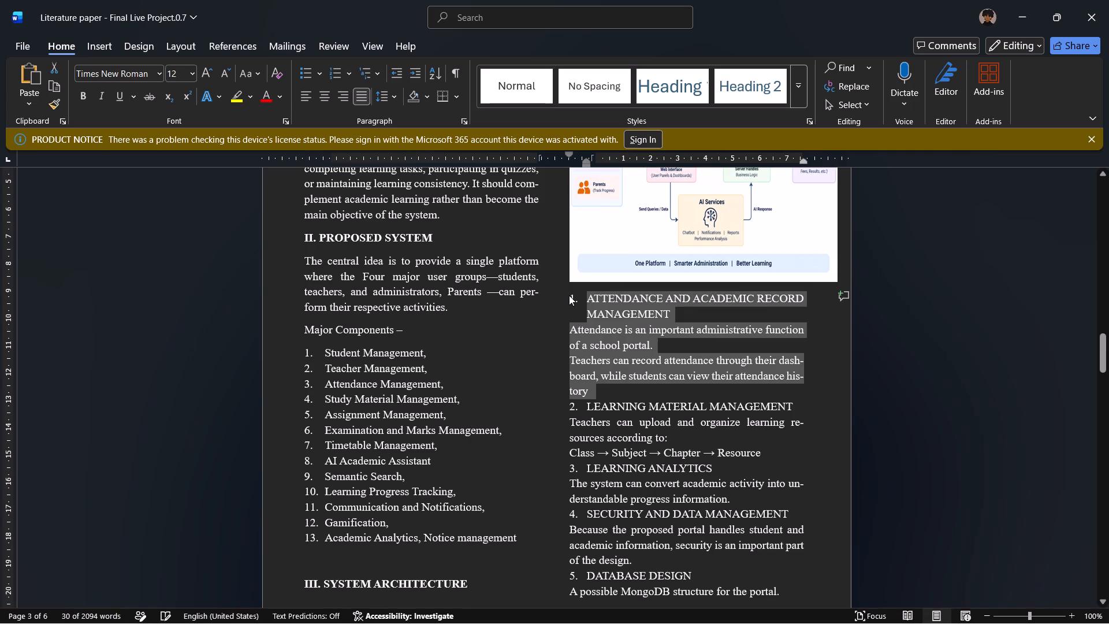
key("ctrl+c")
scroll(483, 498, "down", 2)
left_click(473, 376)
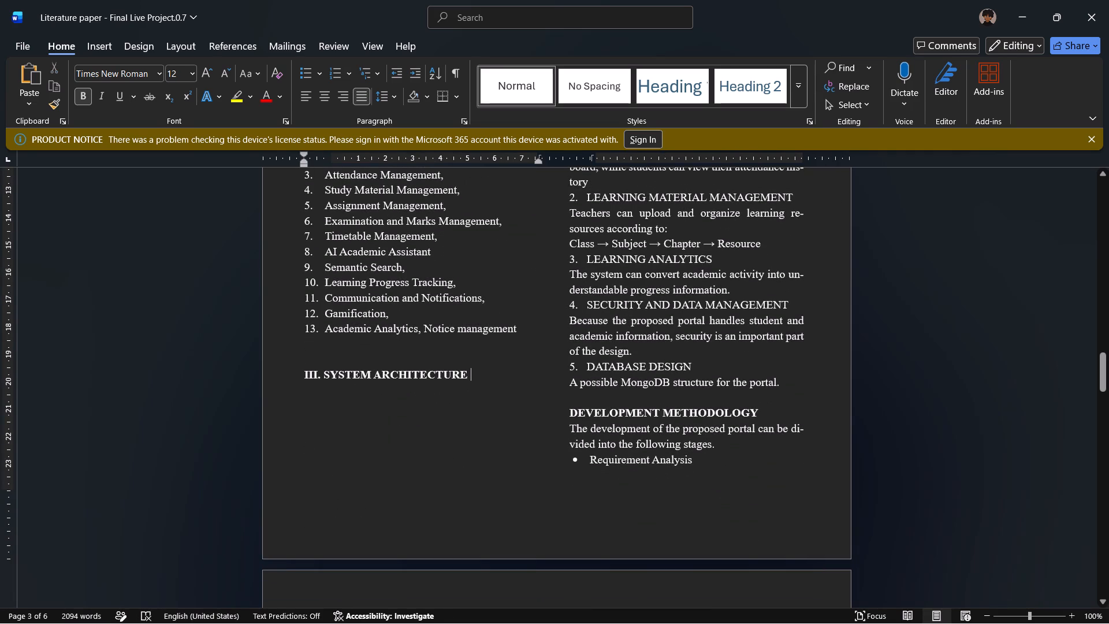
left_click(404, 348)
key("BackSpace")
key("BackSpace")
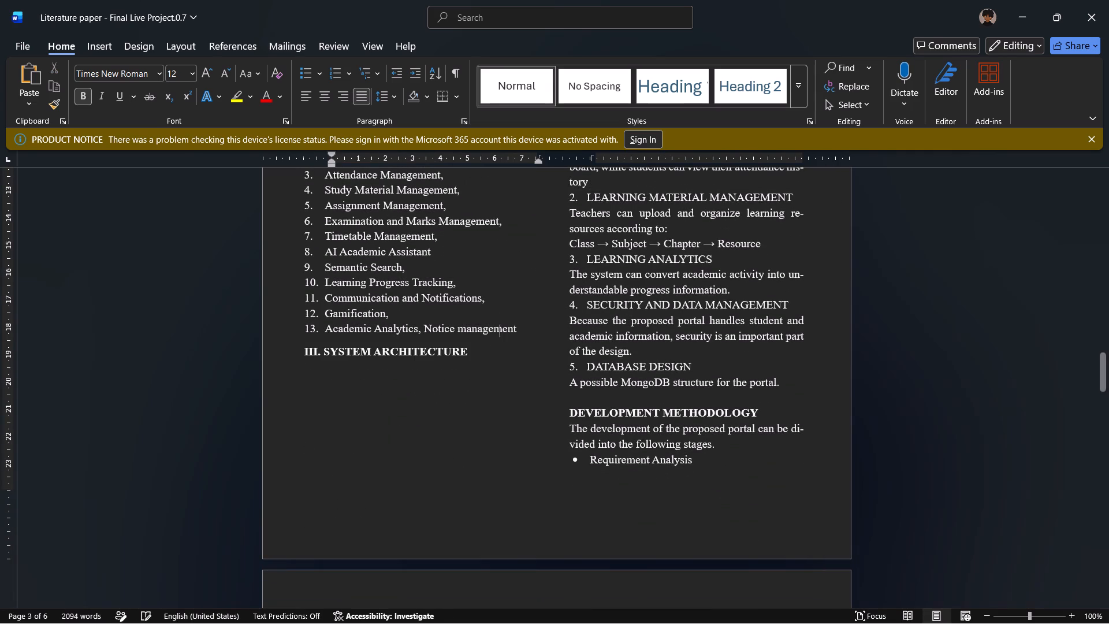
left_click(477, 351)
key("Return")
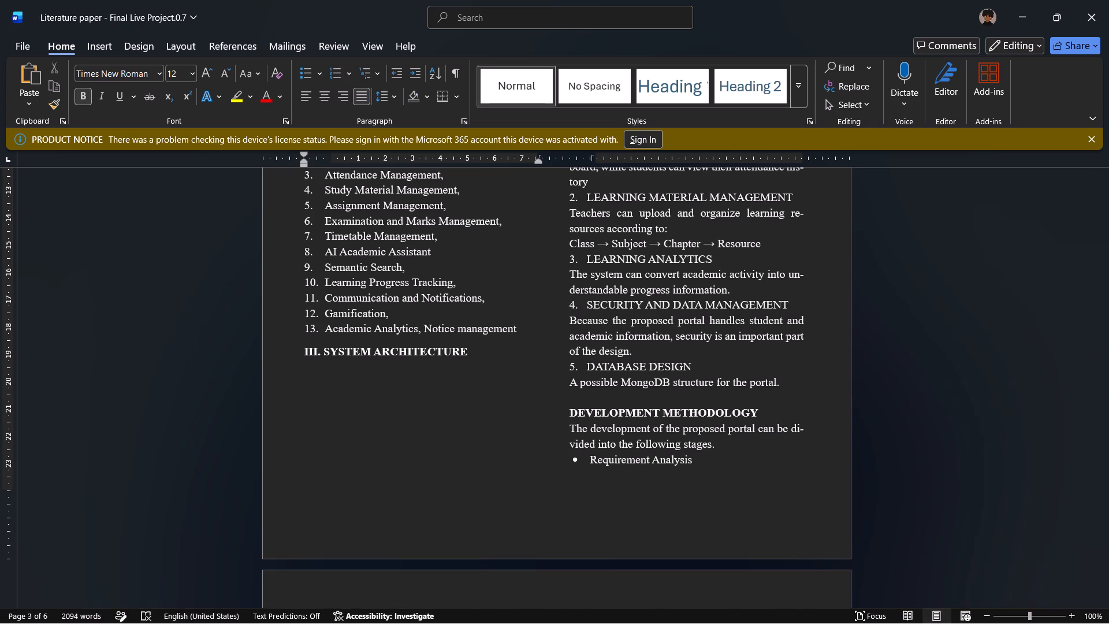
key("ctrl+v")
Examine page 3's layout around the pasted section, the numbered sections in the second column and the workflow diagram.
scroll(477, 351, "down", 1)
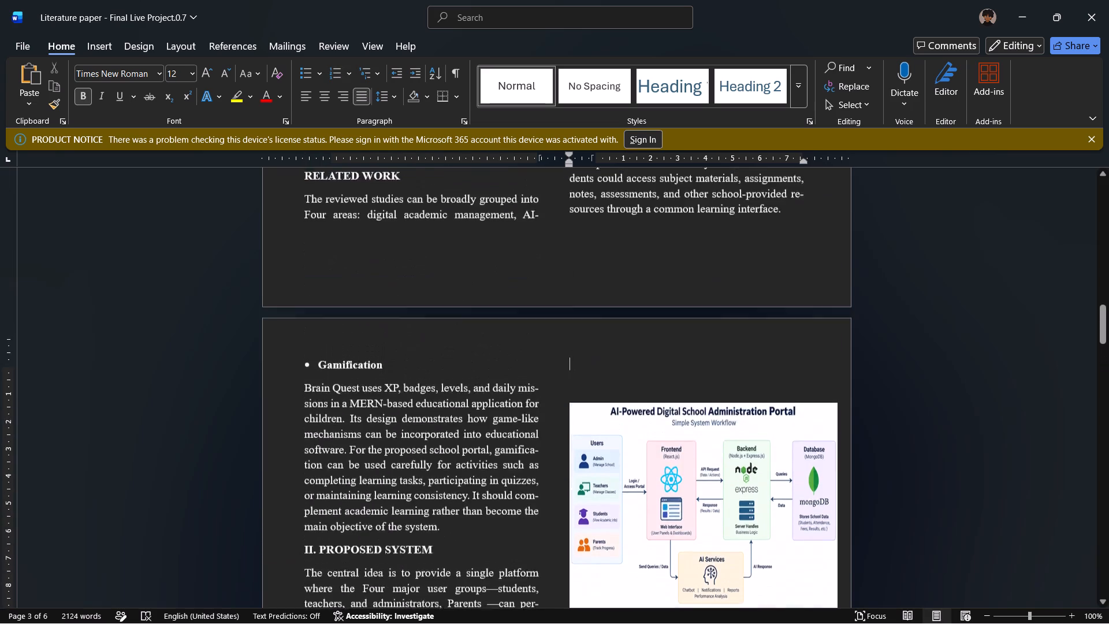
scroll(477, 351, "down", 2)
scroll(477, 351, "up", 1)
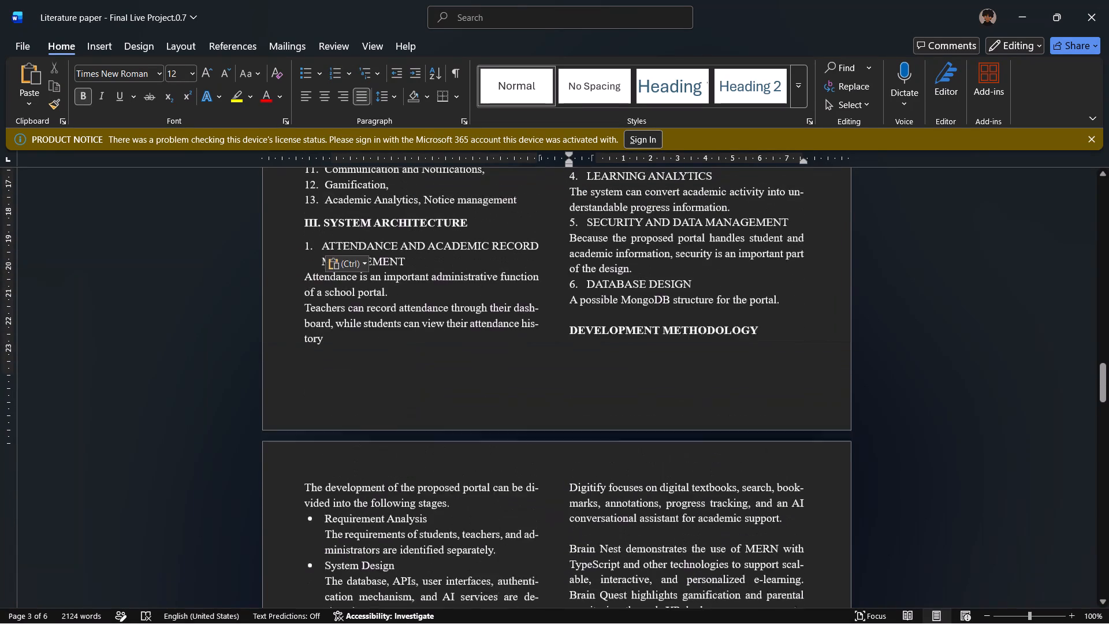
scroll(477, 351, "up", 3)
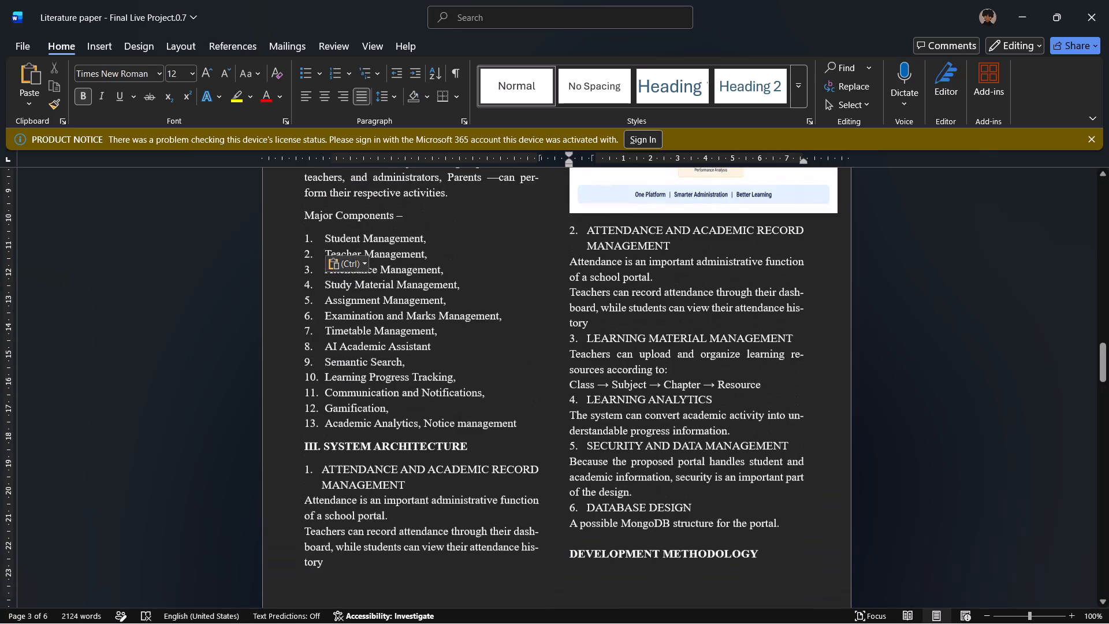
scroll(477, 351, "up", 3)
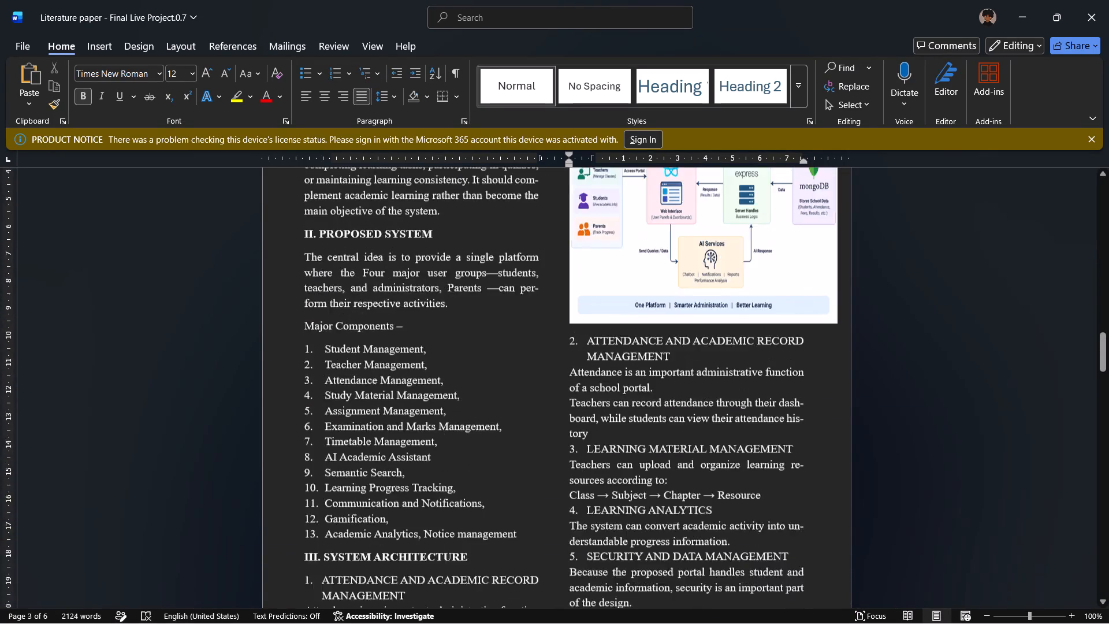
scroll(477, 351, "up", 2)
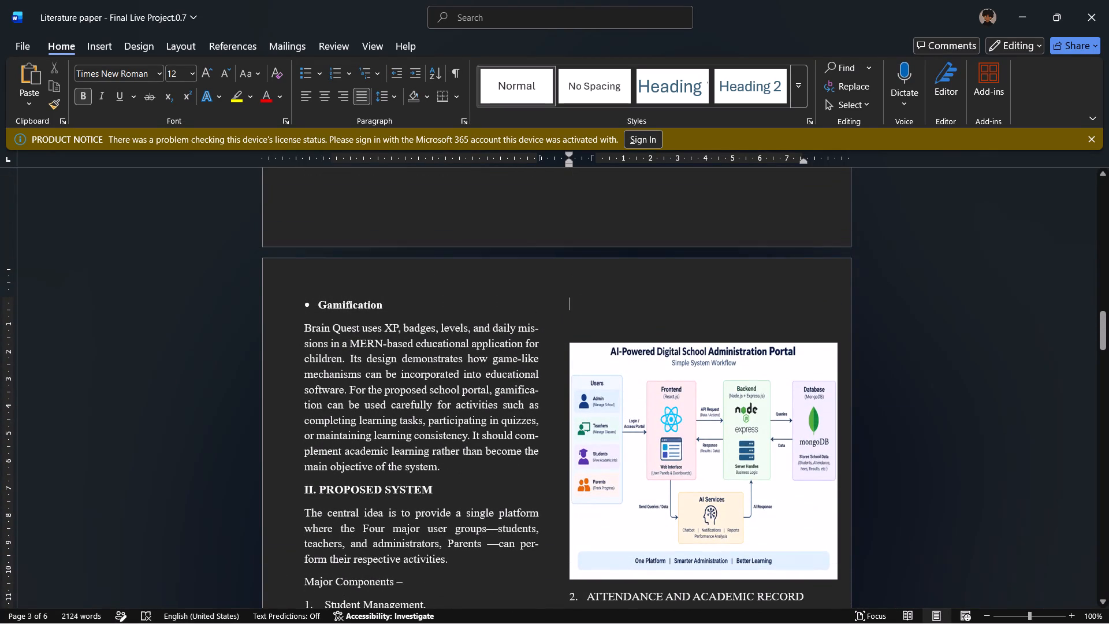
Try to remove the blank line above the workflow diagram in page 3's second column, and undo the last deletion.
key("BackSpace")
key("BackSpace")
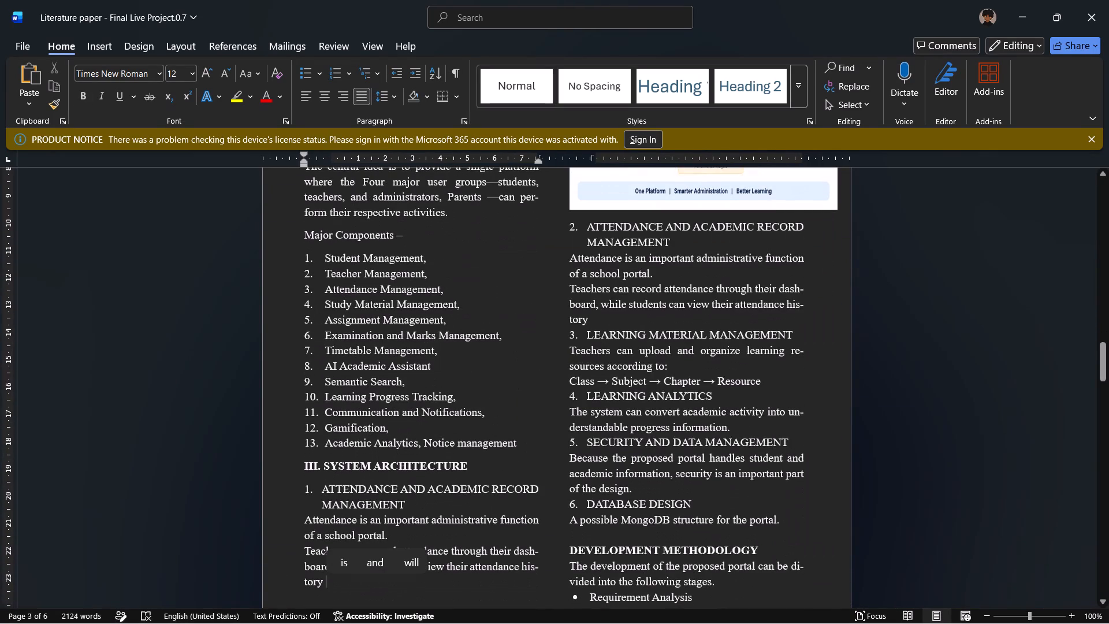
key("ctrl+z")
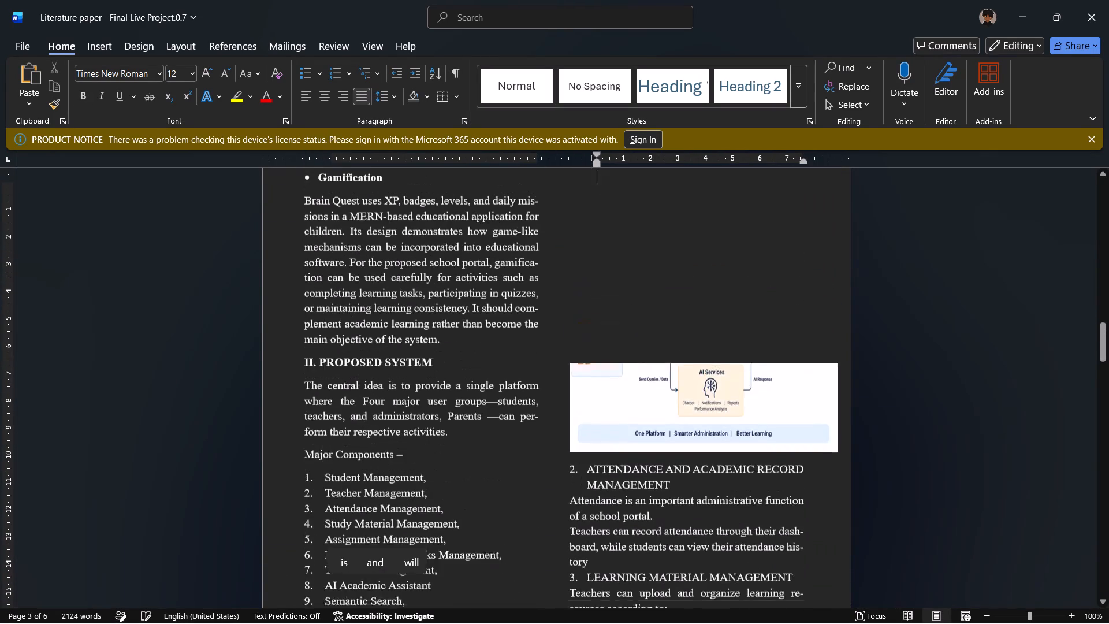
End the pasted Attendance and Academic Record Management section under III. SYSTEM ARCHITECTURE with a period directly after "history".
scroll(598, 311, "down", 4)
scroll(598, 311, "up", 2)
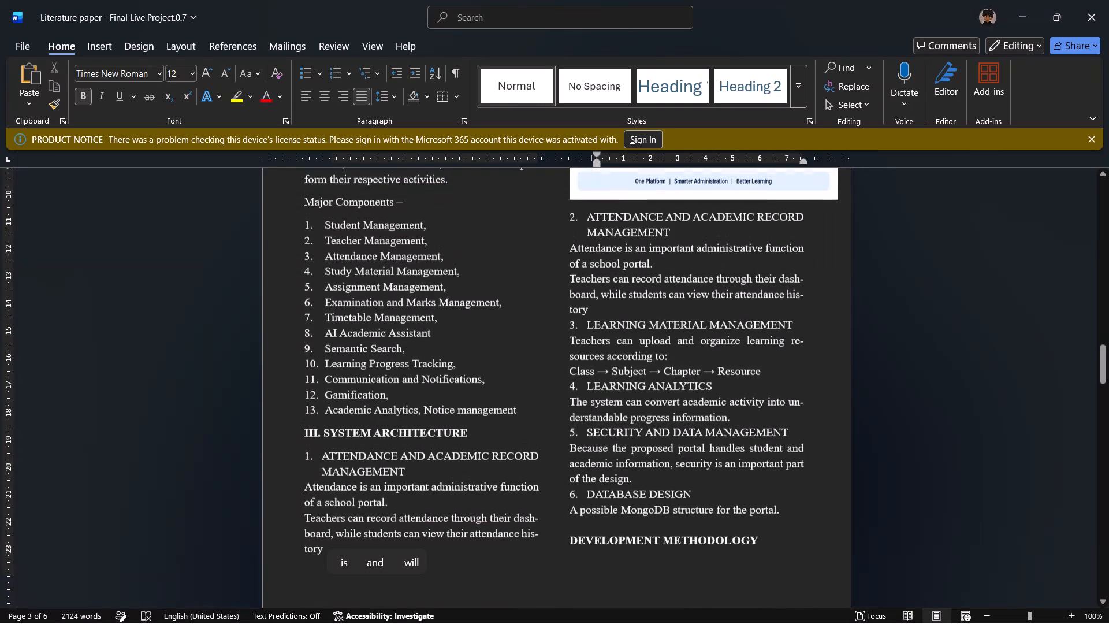
scroll(598, 311, "up", 5)
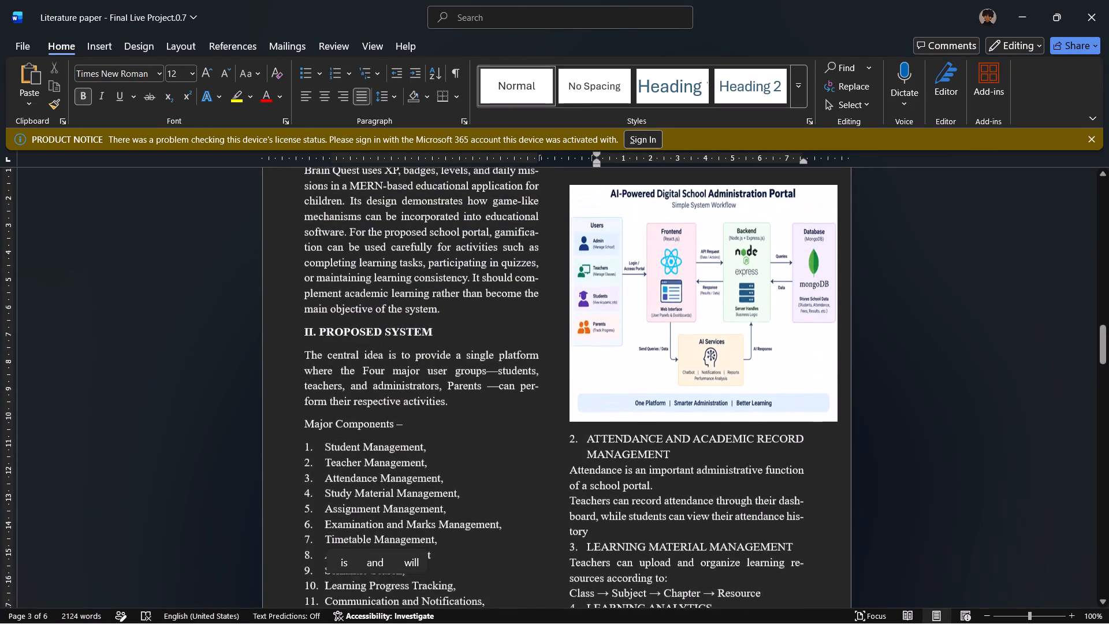
scroll(598, 311, "down", 3)
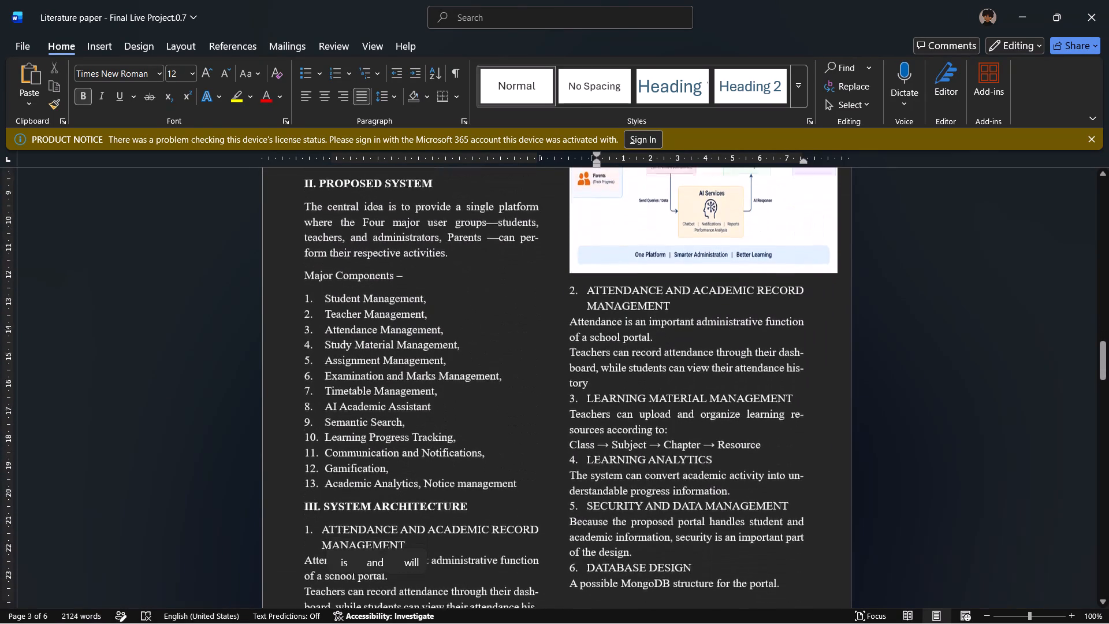
scroll(598, 311, "down", 8)
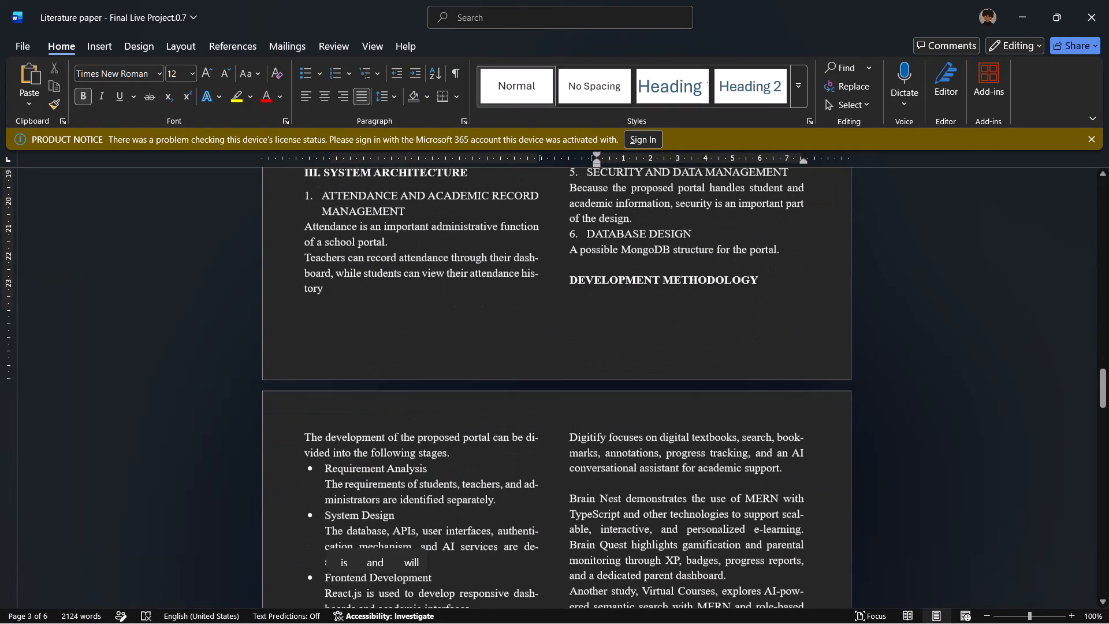
left_click(327, 291)
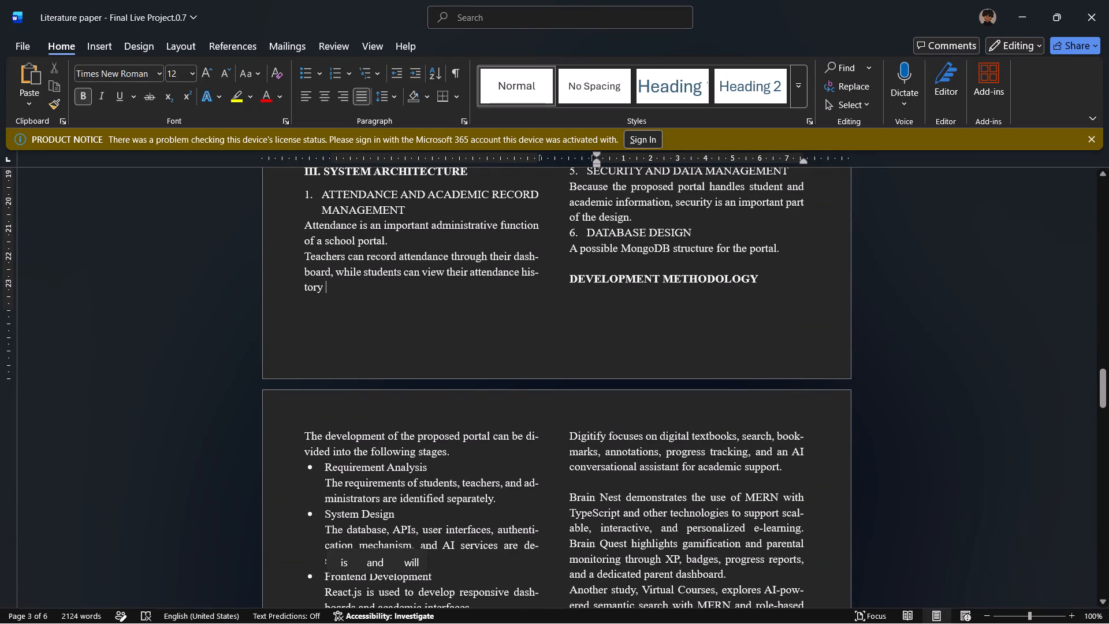
key("period")
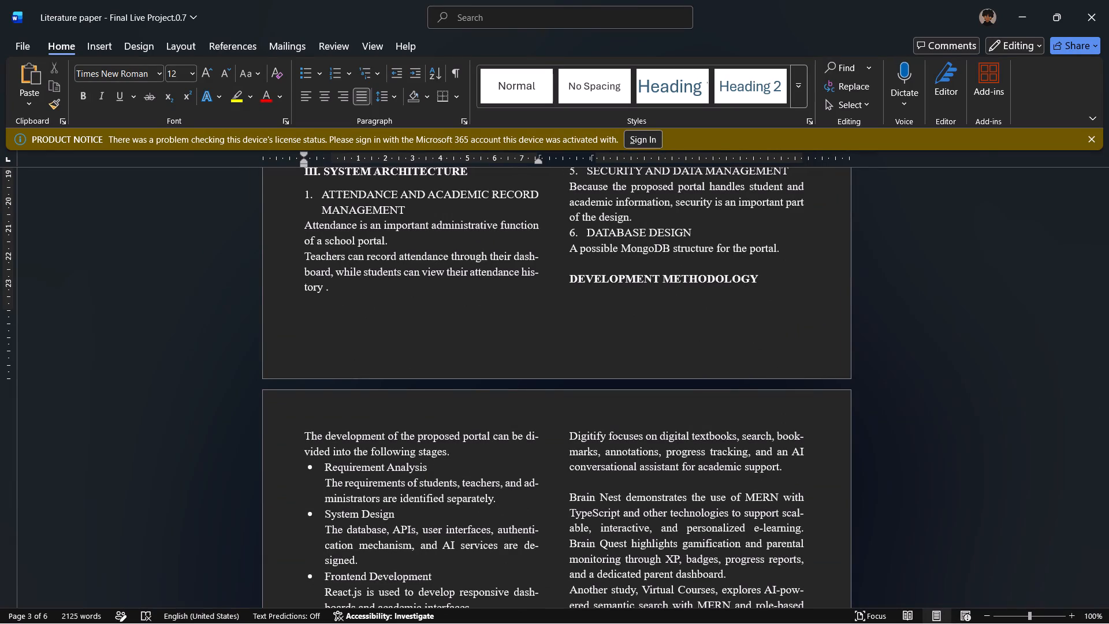
key("BackSpace")
key("BackSpace")
key("period")
Remove the blank line above the workflow diagram at the top of page 3's second column.
scroll(327, 291, "up", 1)
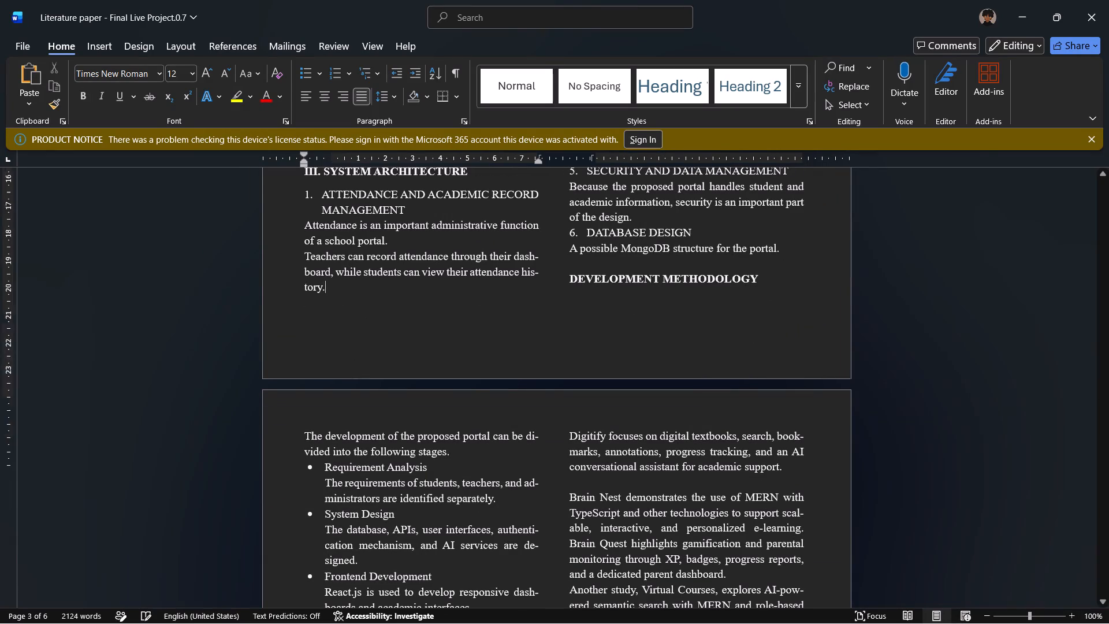
scroll(327, 291, "up", 8)
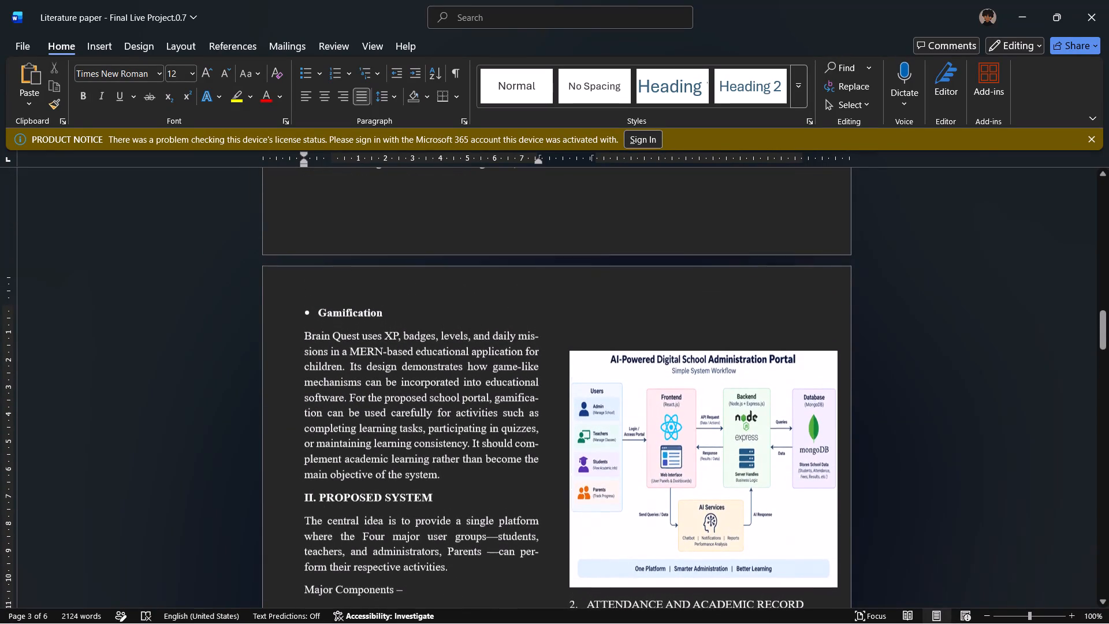
left_click(712, 299)
key("BackSpace")
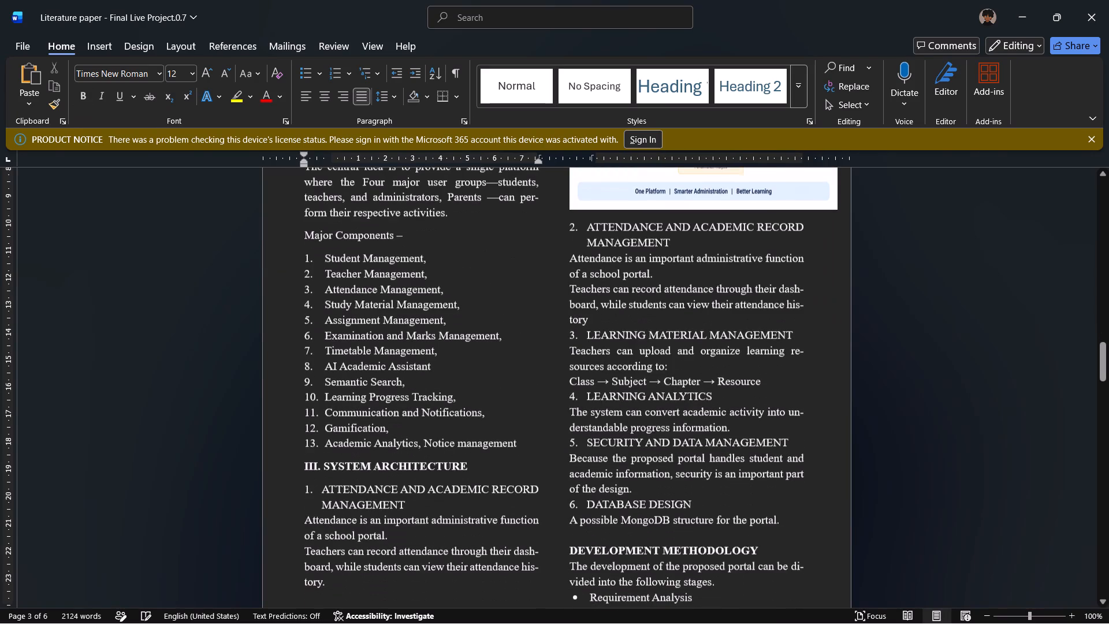
Move the workflow diagram up to the very top of page 3's second column, level with the Gamification heading.
scroll(712, 299, "up", 6)
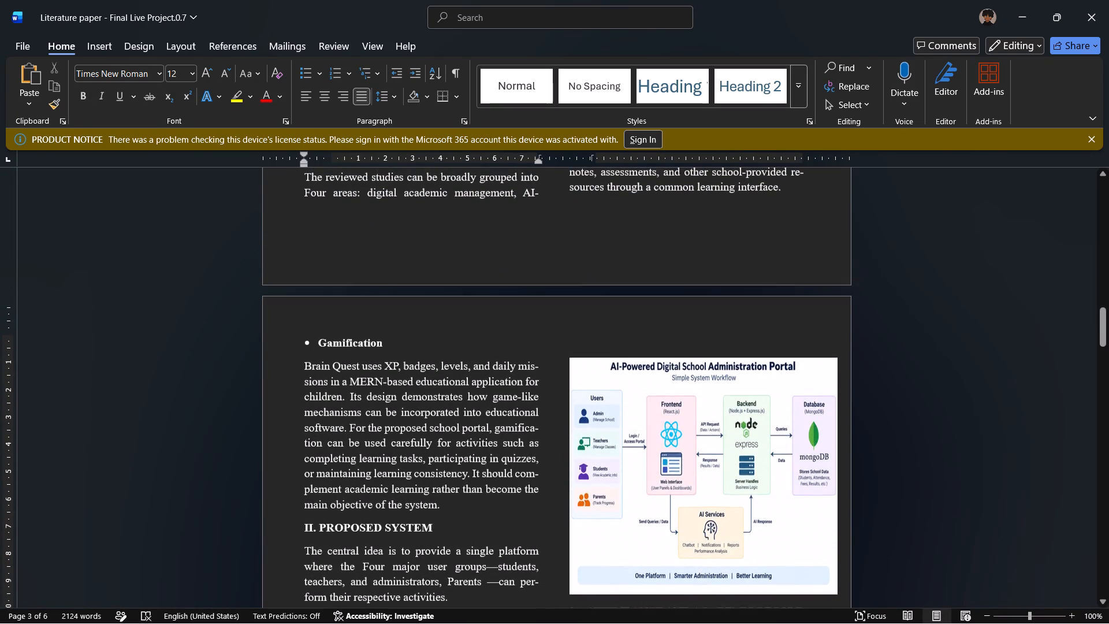
left_click(725, 441)
left_click_drag(725, 441, 724, 422)
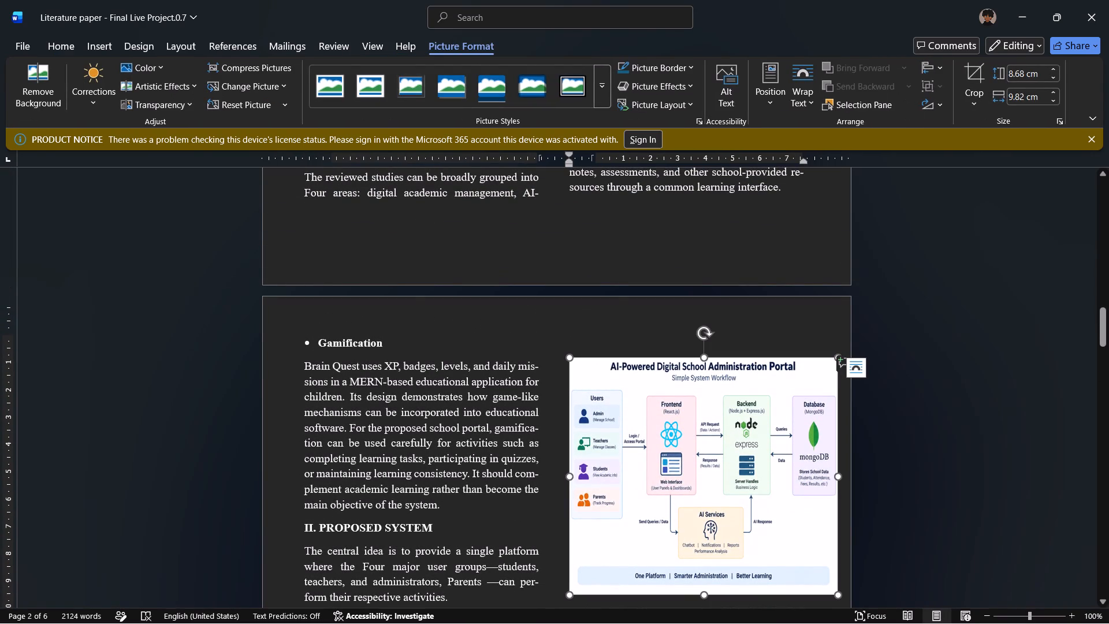
left_click_drag(724, 422, 724, 421)
left_click_drag(724, 421, 720, 404)
left_click_drag(727, 360, 726, 354)
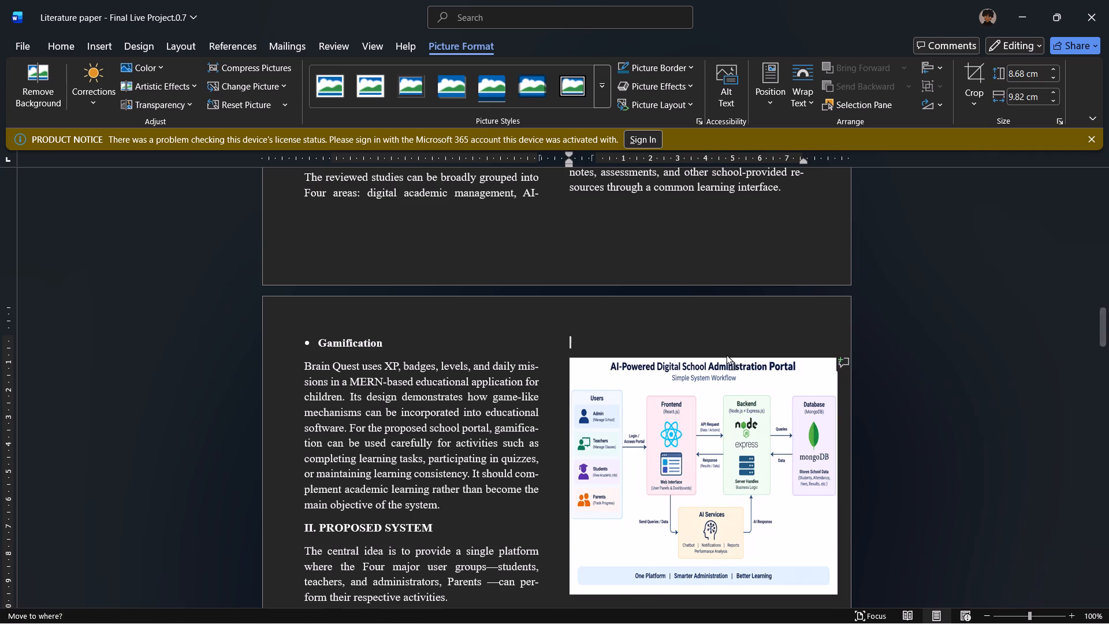
left_click_drag(726, 354, 722, 348)
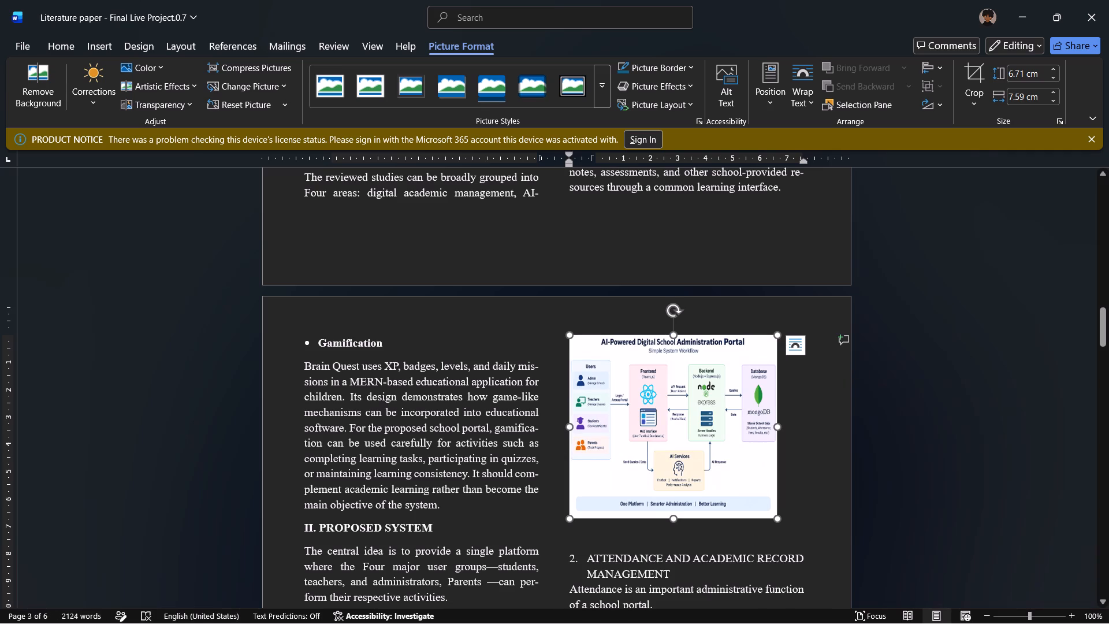
Resize the workflow diagram to about 9.59 cm wide and about 9.02 cm high.
left_click_drag(777, 426, 804, 421)
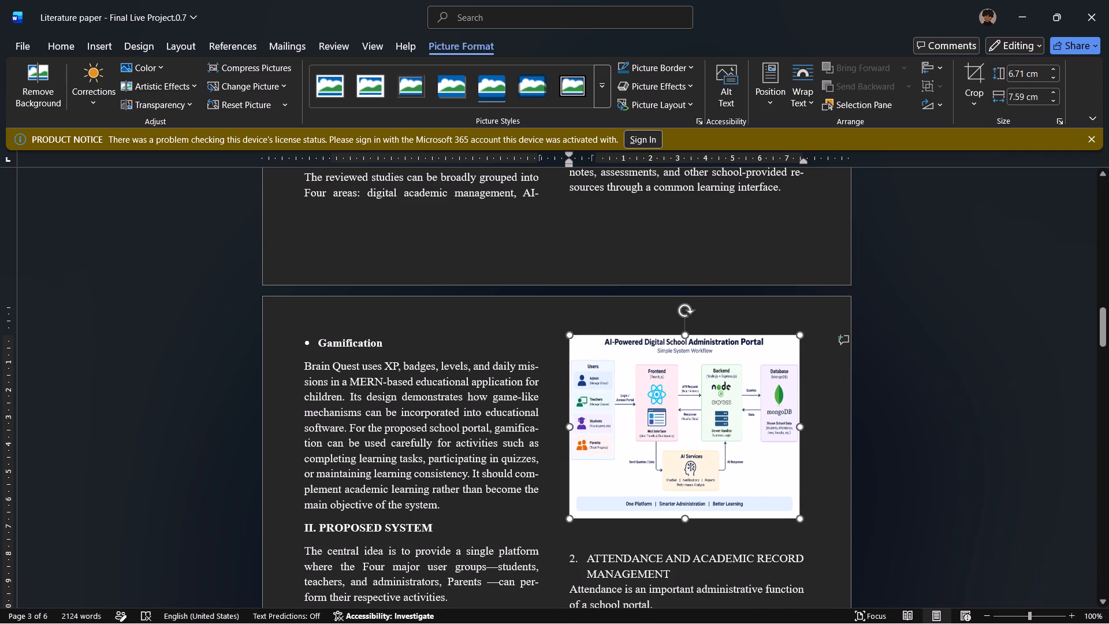
left_click_drag(804, 421, 831, 421)
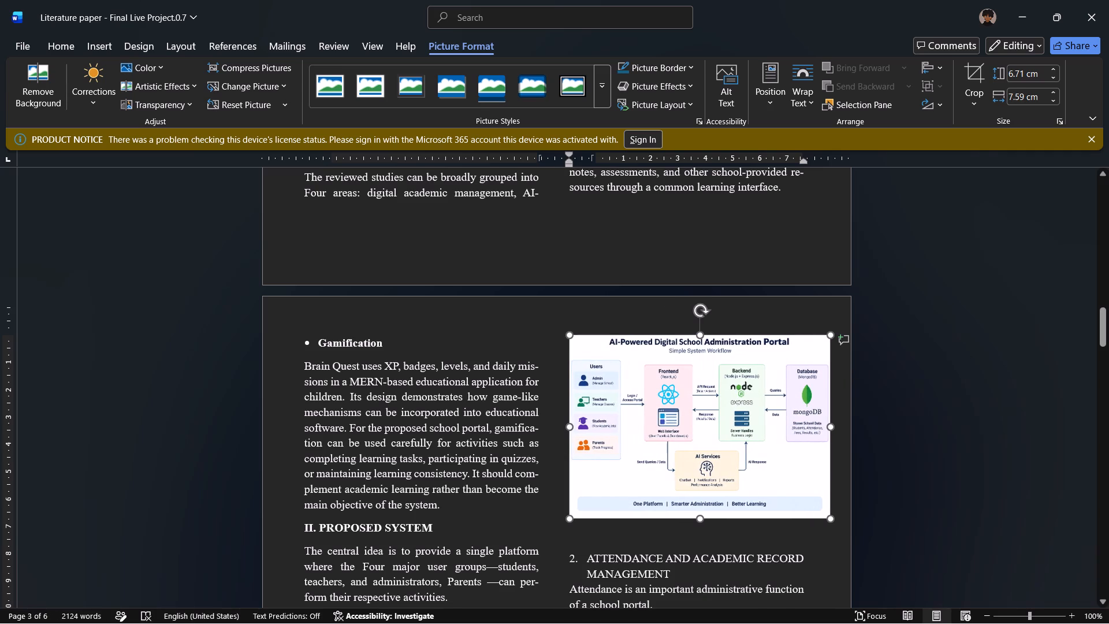
left_click_drag(831, 421, 831, 419)
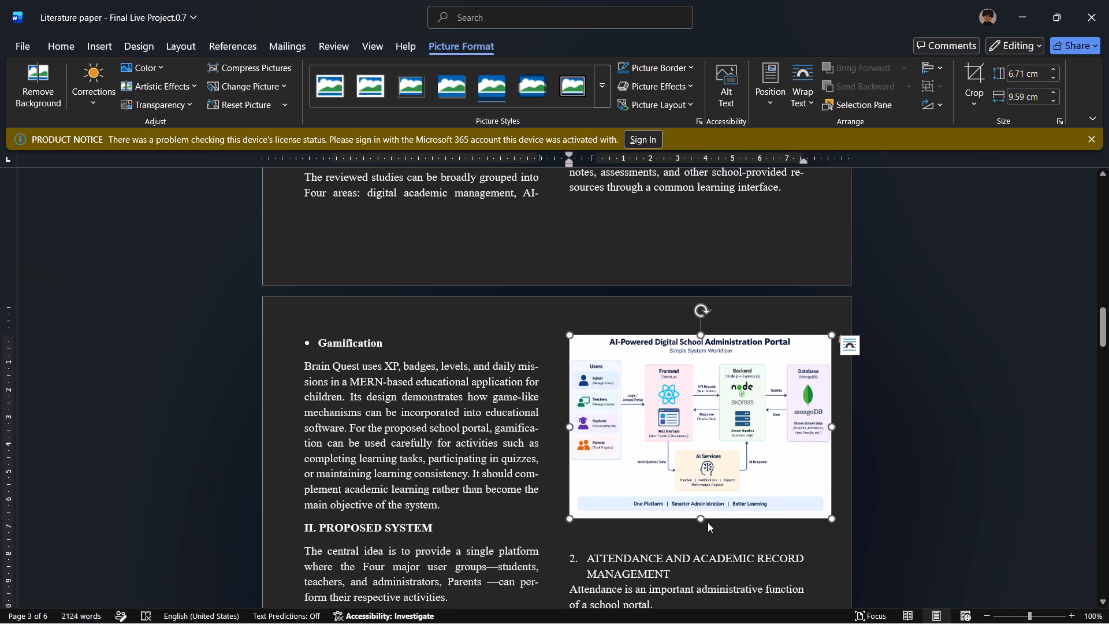
left_click_drag(701, 518, 716, 578)
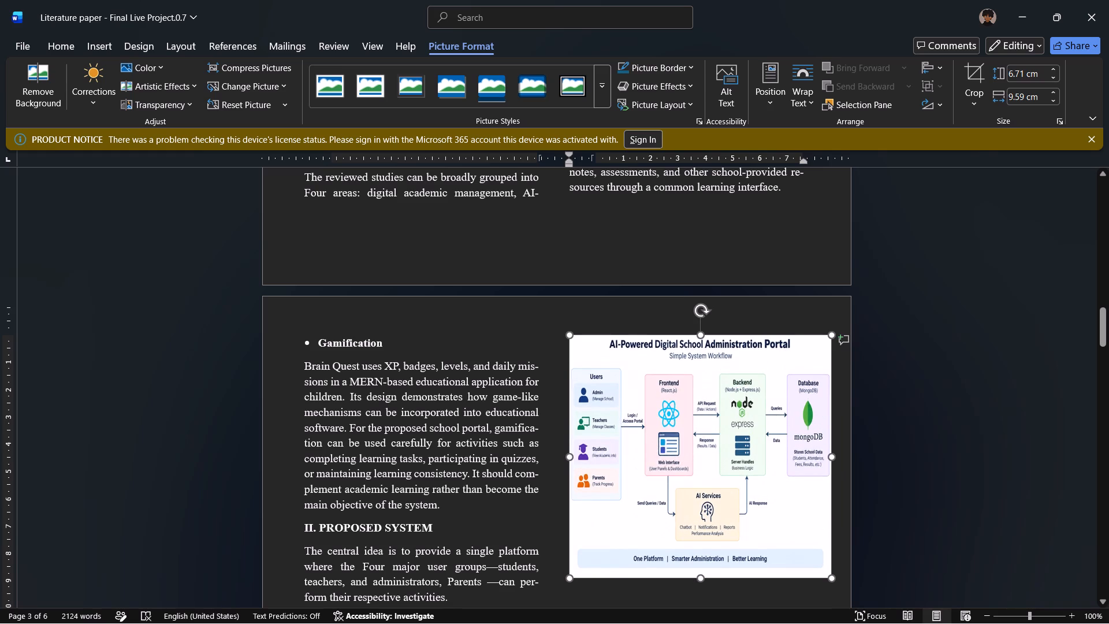
left_click_drag(716, 578, 716, 582)
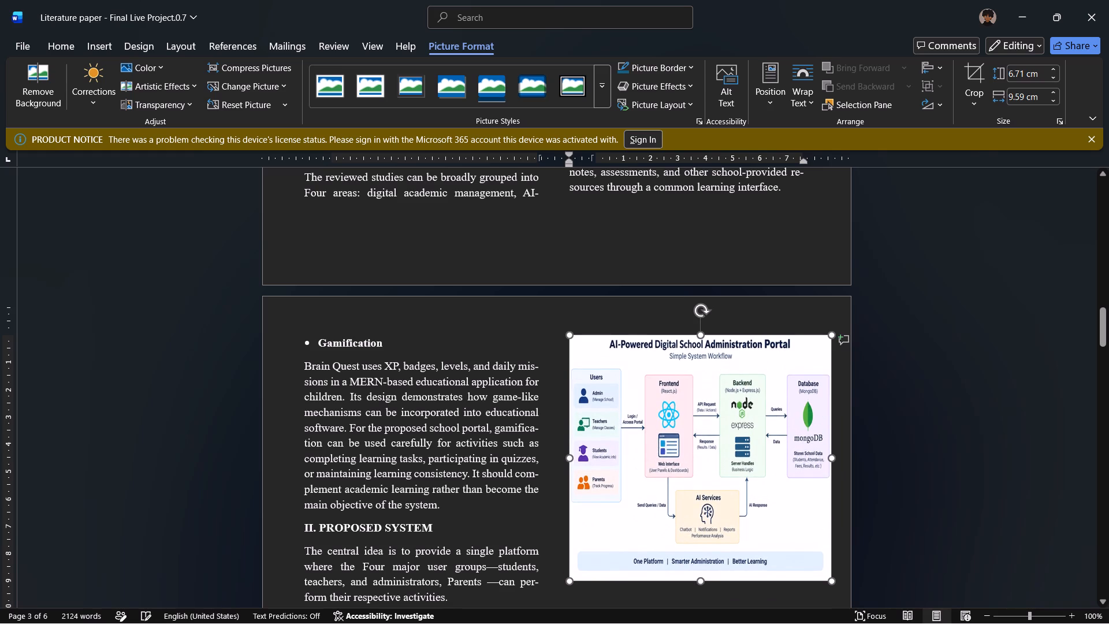
left_click_drag(716, 582, 716, 581)
Examine the layout from page 3's resized diagram through Development Methodology, Literature Review, Future Scope and Conclusion to the last reference.
scroll(716, 581, "down", 2)
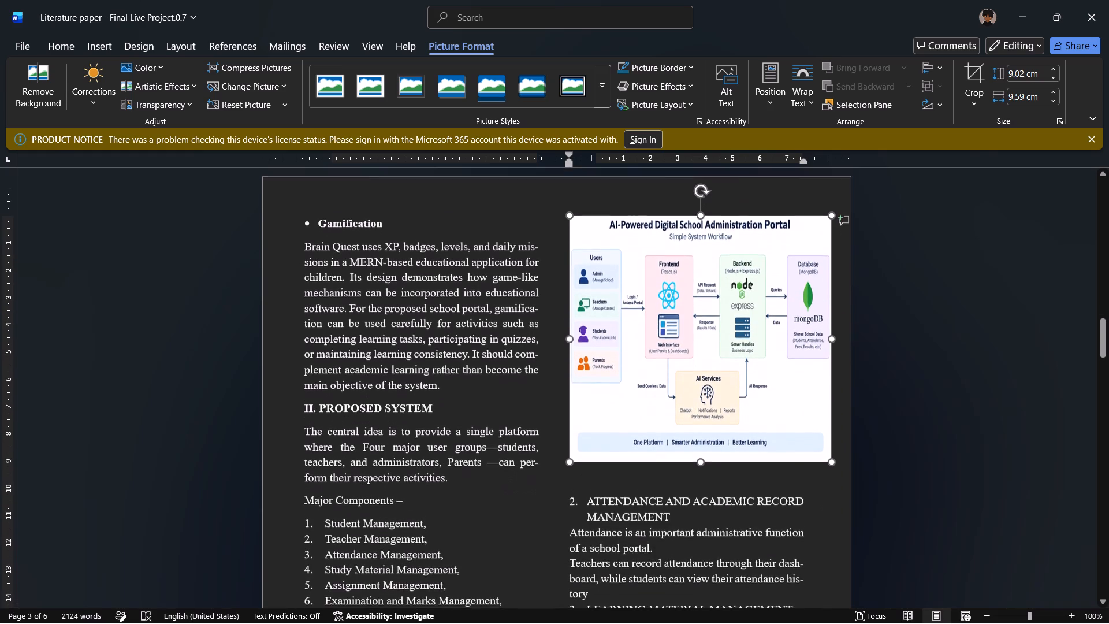
scroll(716, 581, "down", 5)
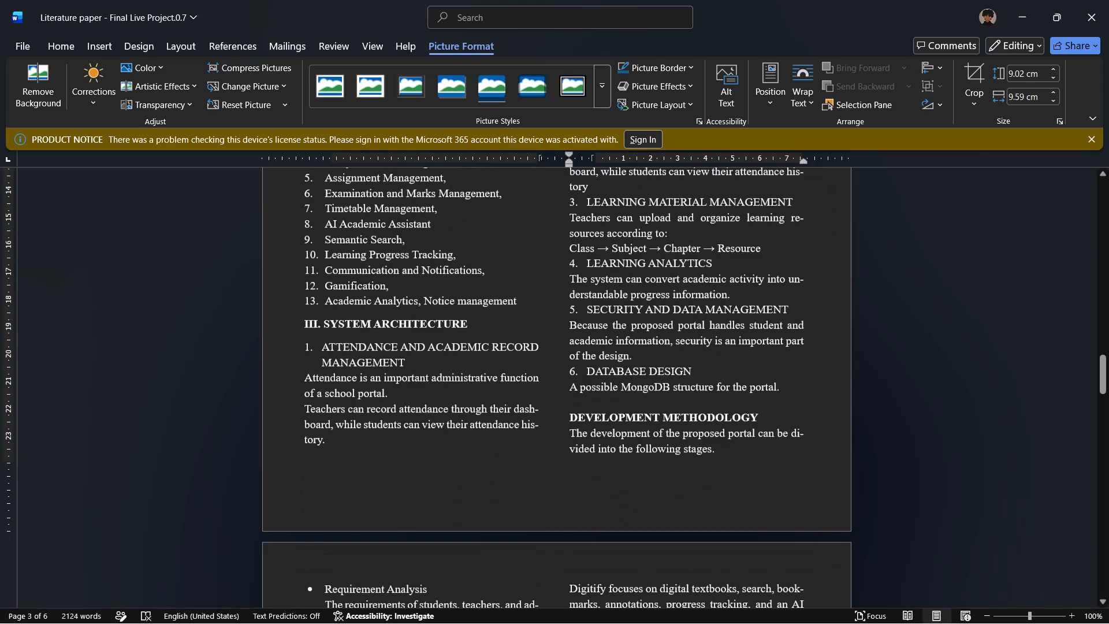
scroll(716, 581, "down", 3)
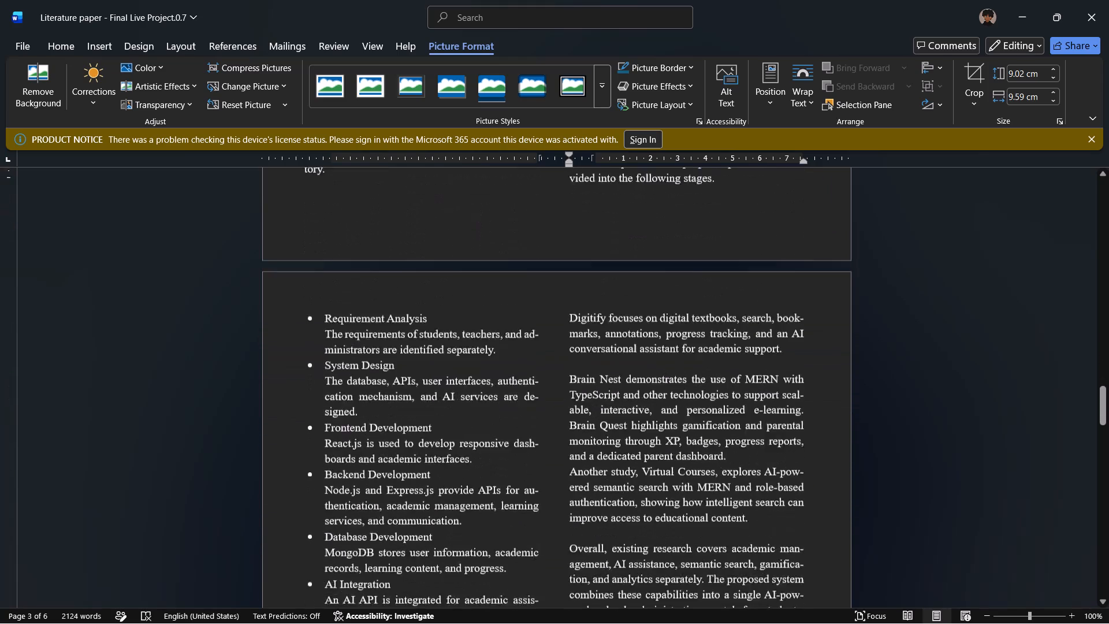
scroll(716, 581, "down", 3)
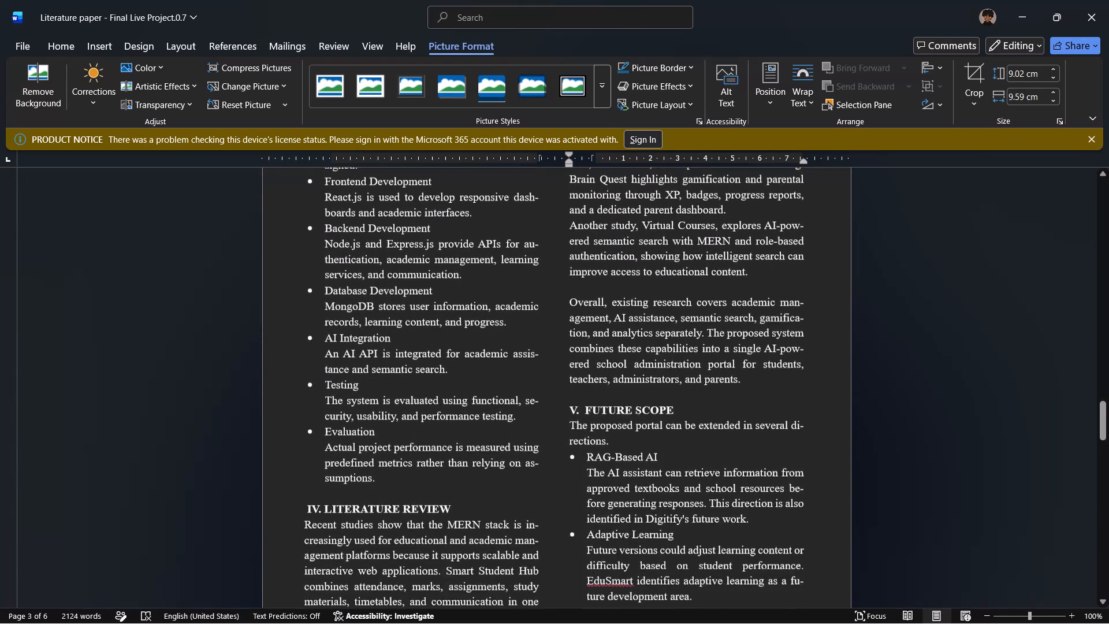
scroll(716, 581, "down", 3)
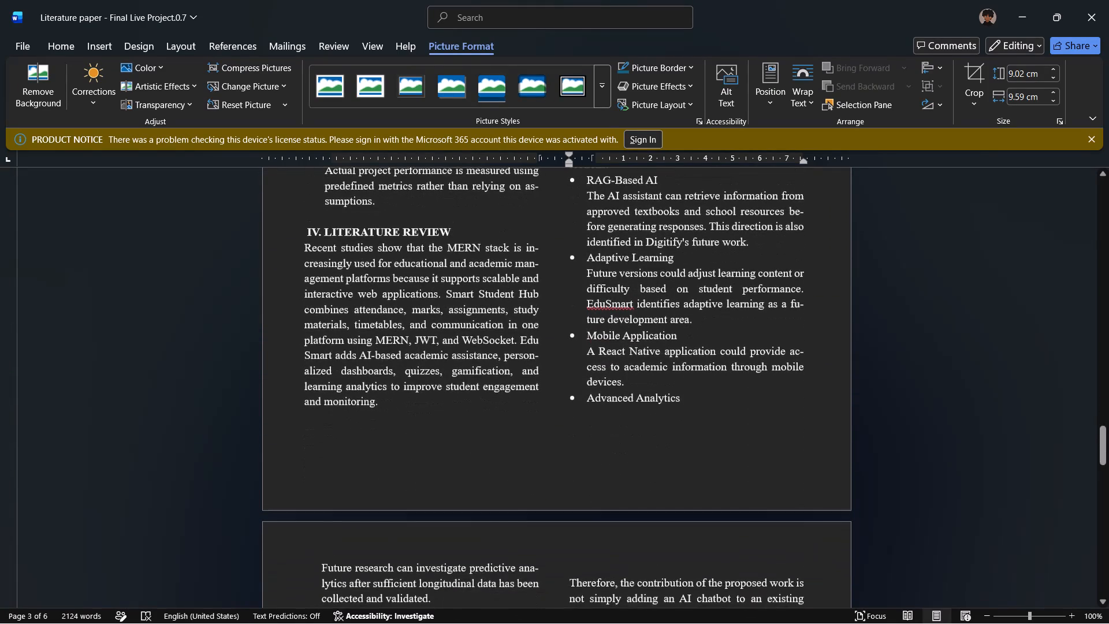
scroll(716, 581, "down", 2)
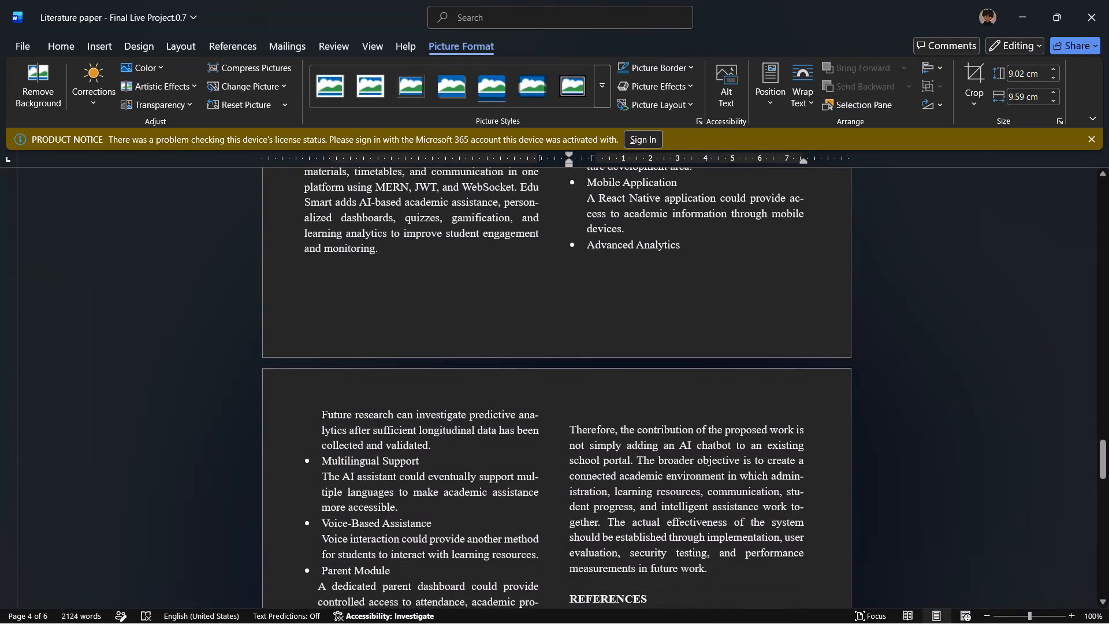
scroll(716, 581, "down", 1)
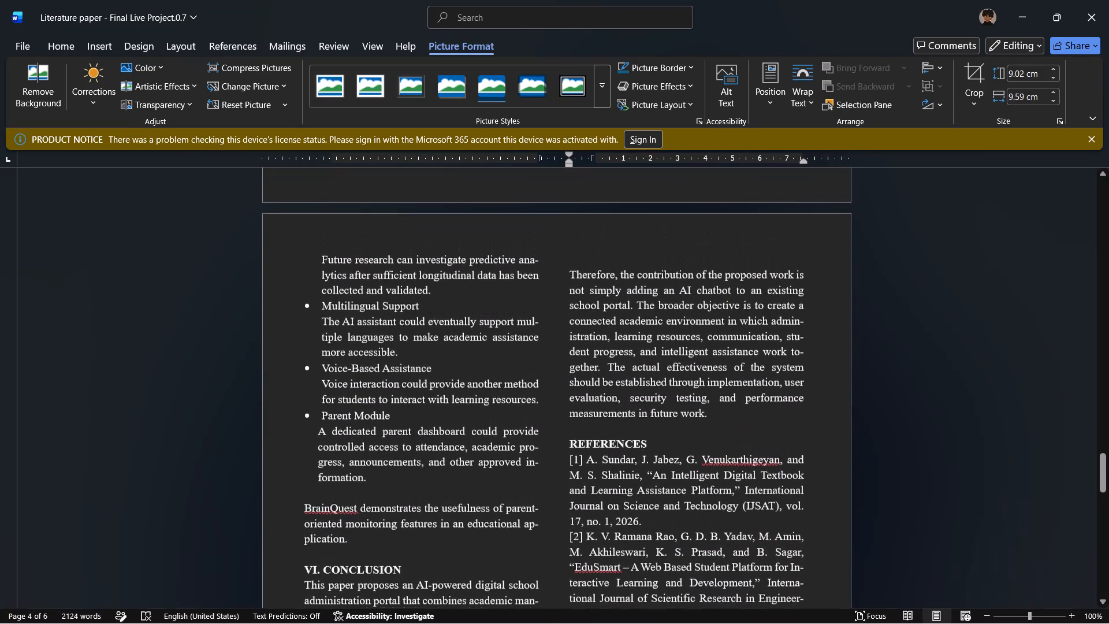
scroll(702, 480, "down", 3)
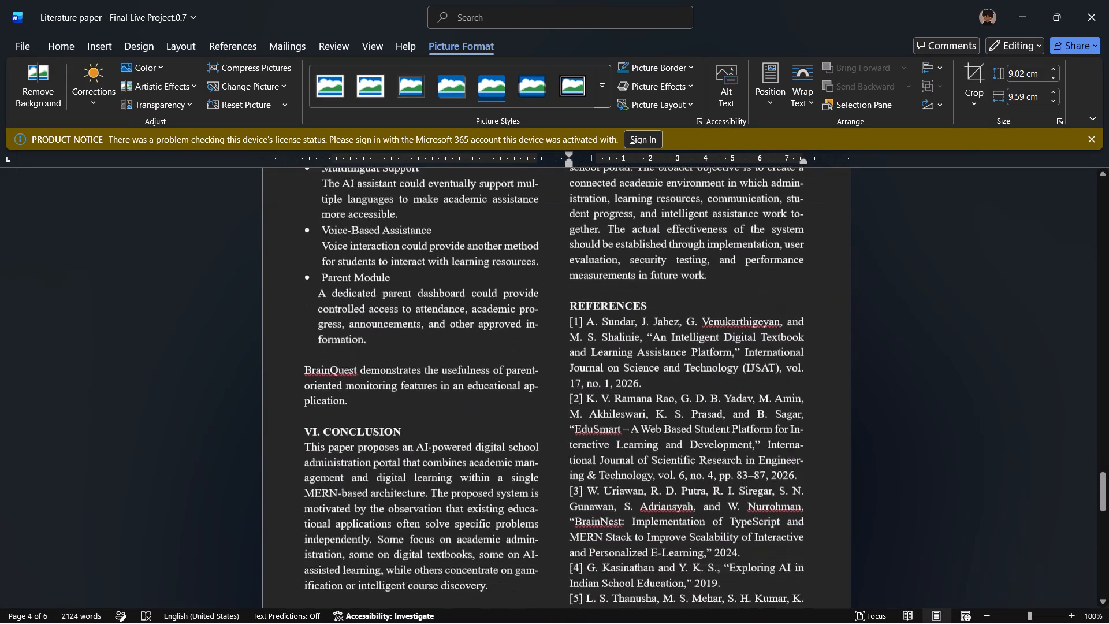
scroll(702, 480, "down", 7)
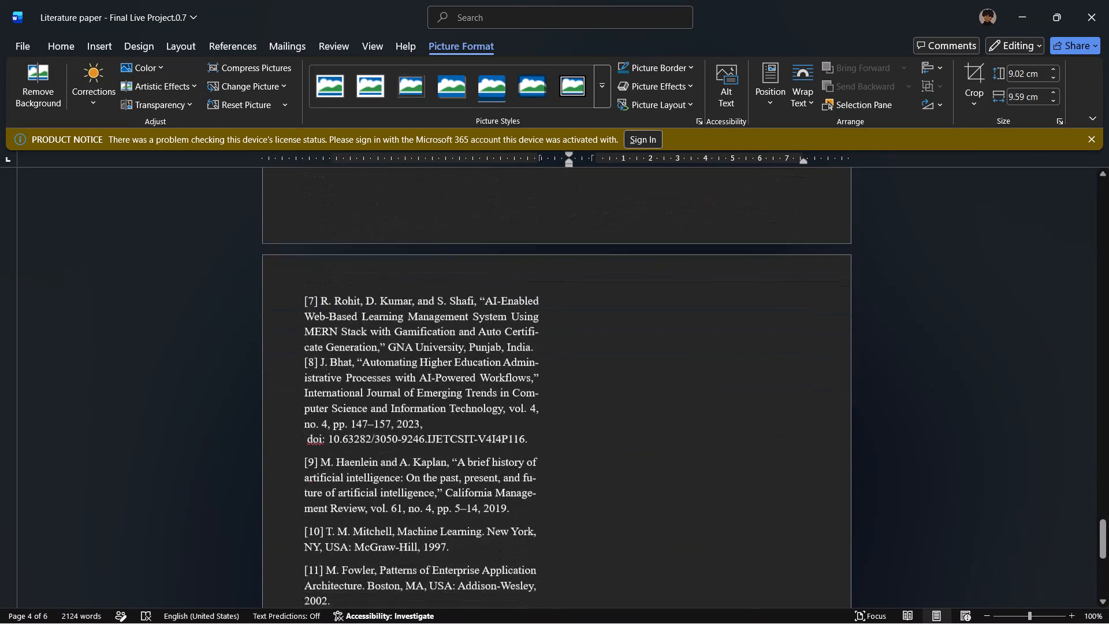
scroll(702, 480, "down", 4)
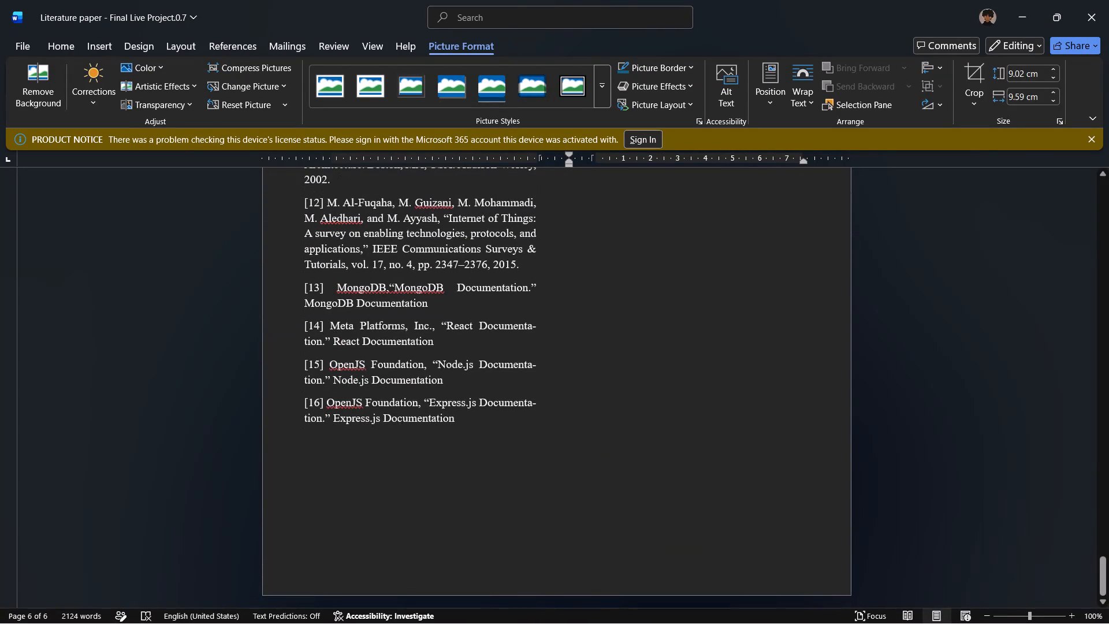
Save the literature paper.
key("ctrl+s")
Review the paper's column layout from the references back up to the title and author block on page 1.
scroll(702, 480, "up", 10)
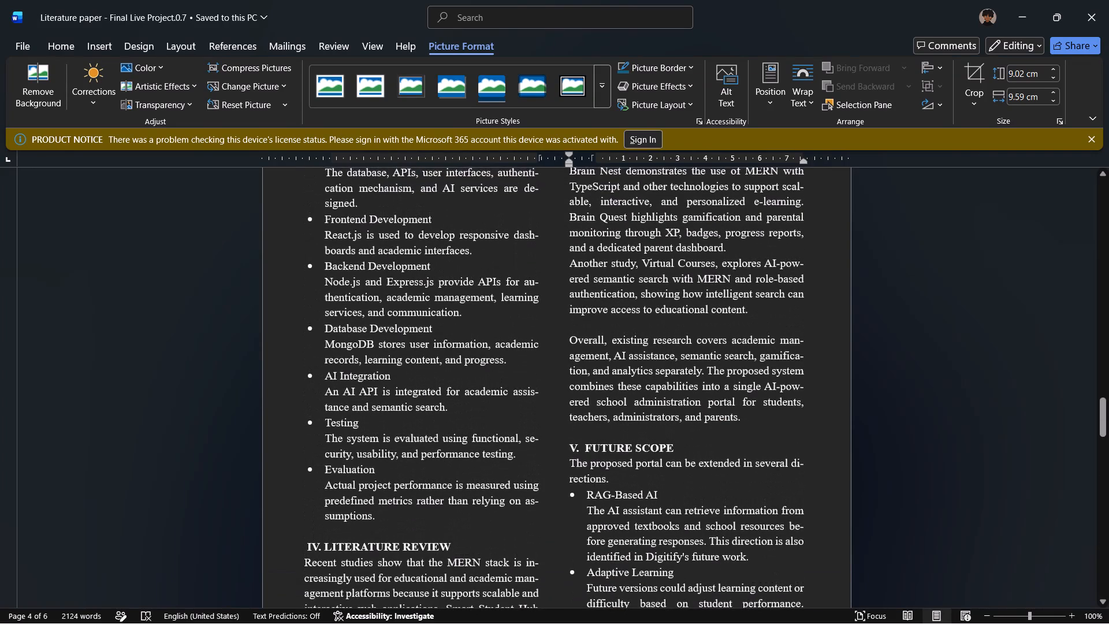
scroll(761, 267, "up", 8)
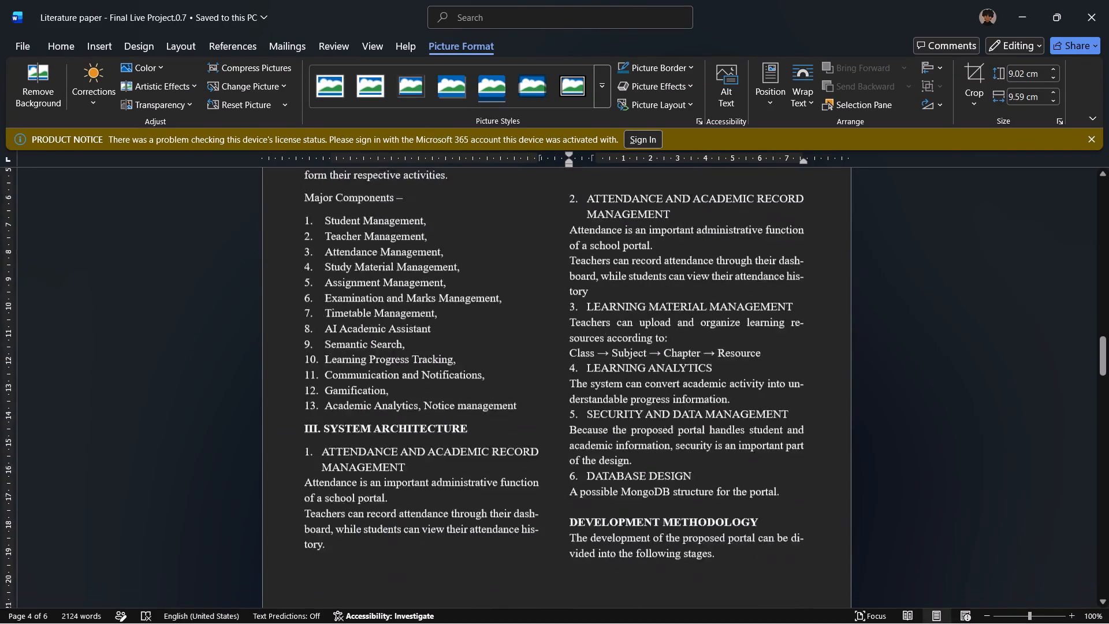
scroll(761, 267, "up", 3)
scroll(761, 267, "down", 5)
scroll(761, 267, "up", 5)
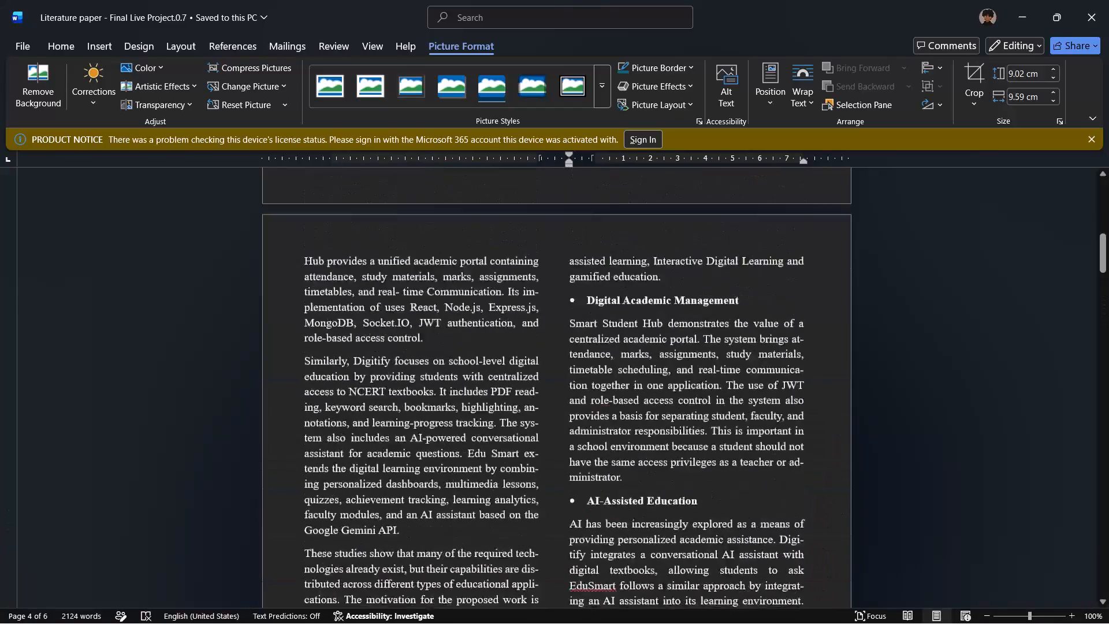
scroll(761, 267, "up", 5)
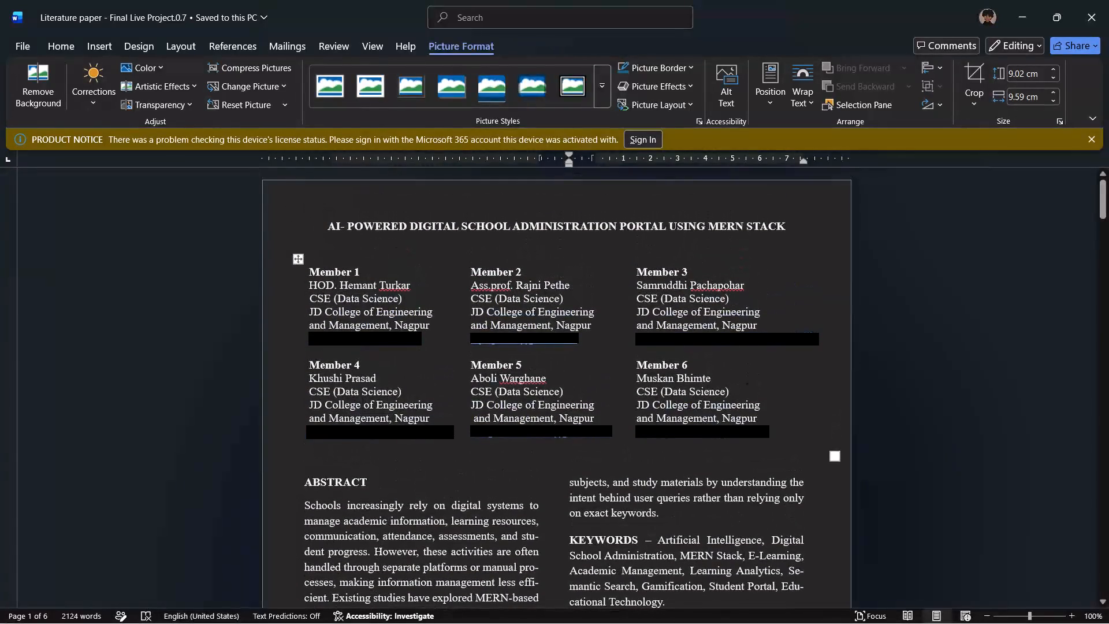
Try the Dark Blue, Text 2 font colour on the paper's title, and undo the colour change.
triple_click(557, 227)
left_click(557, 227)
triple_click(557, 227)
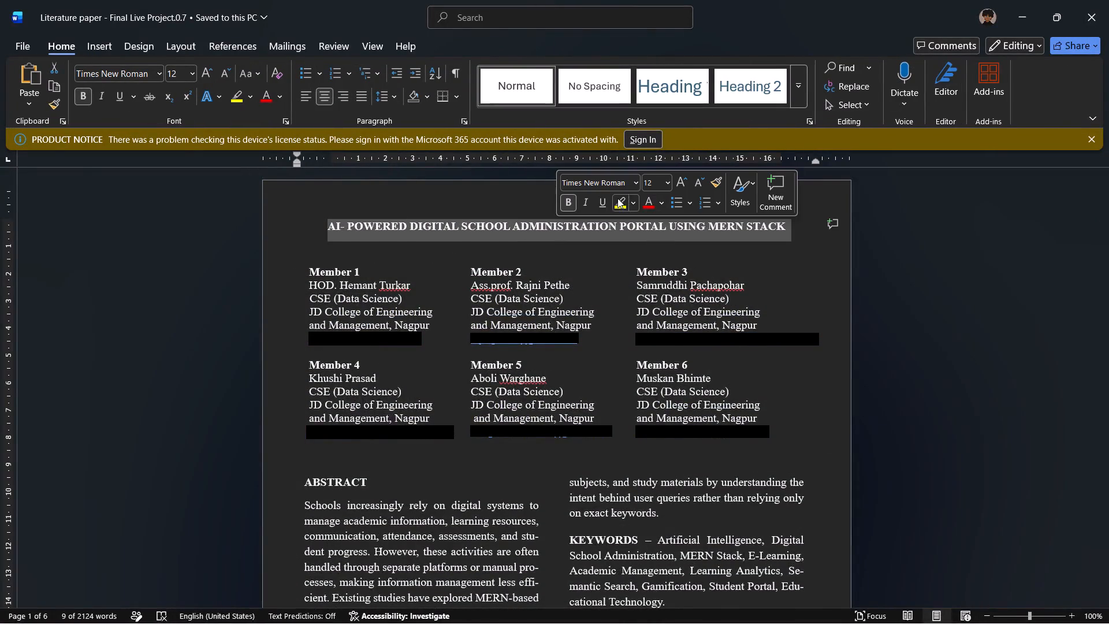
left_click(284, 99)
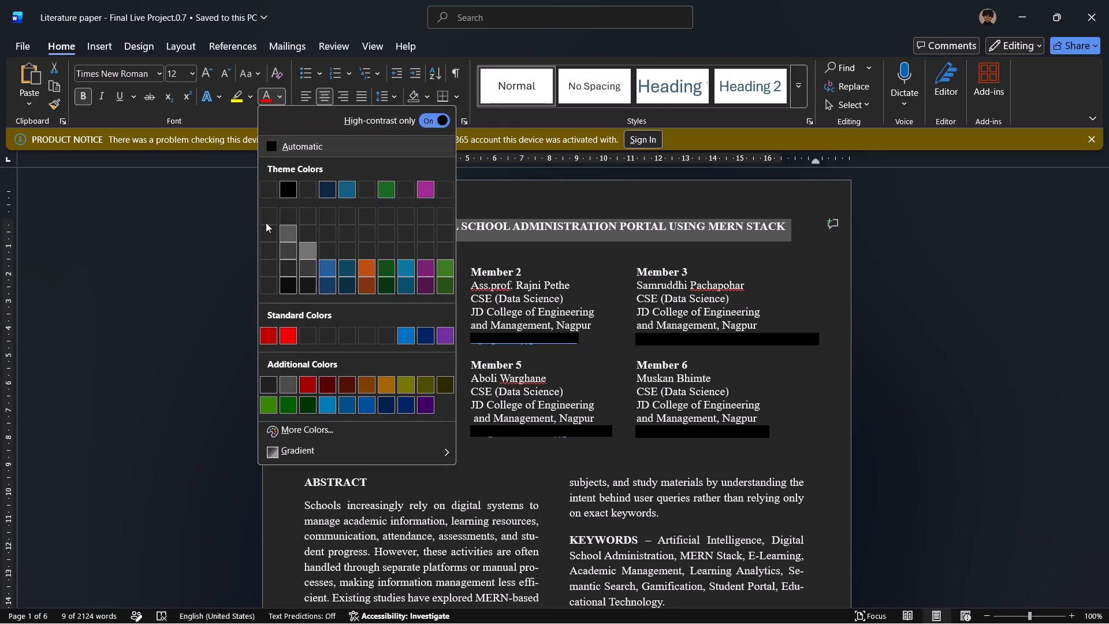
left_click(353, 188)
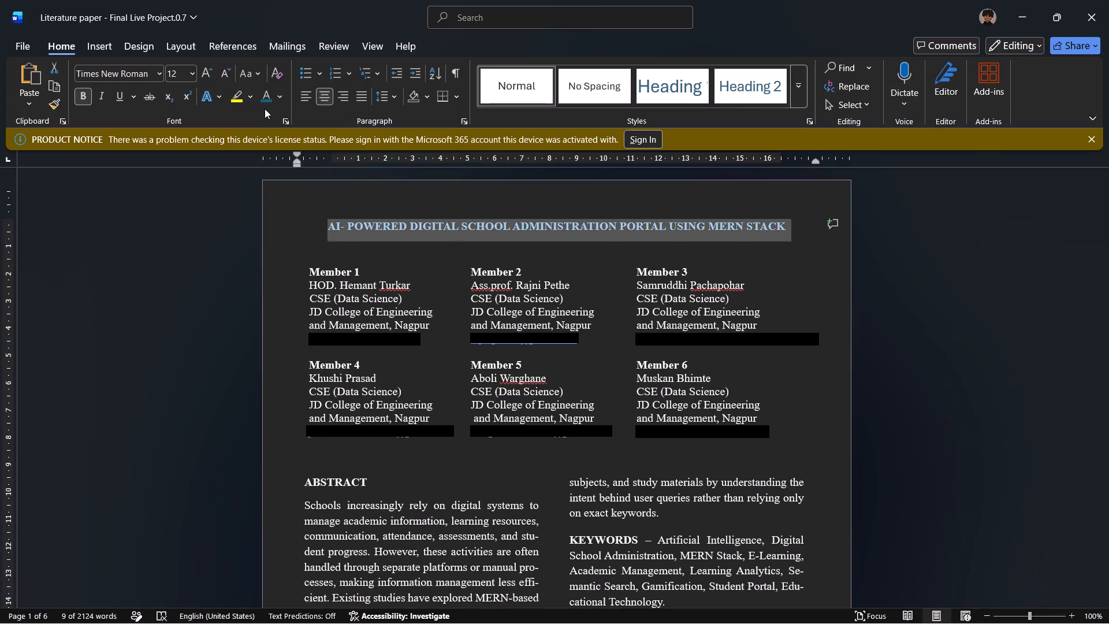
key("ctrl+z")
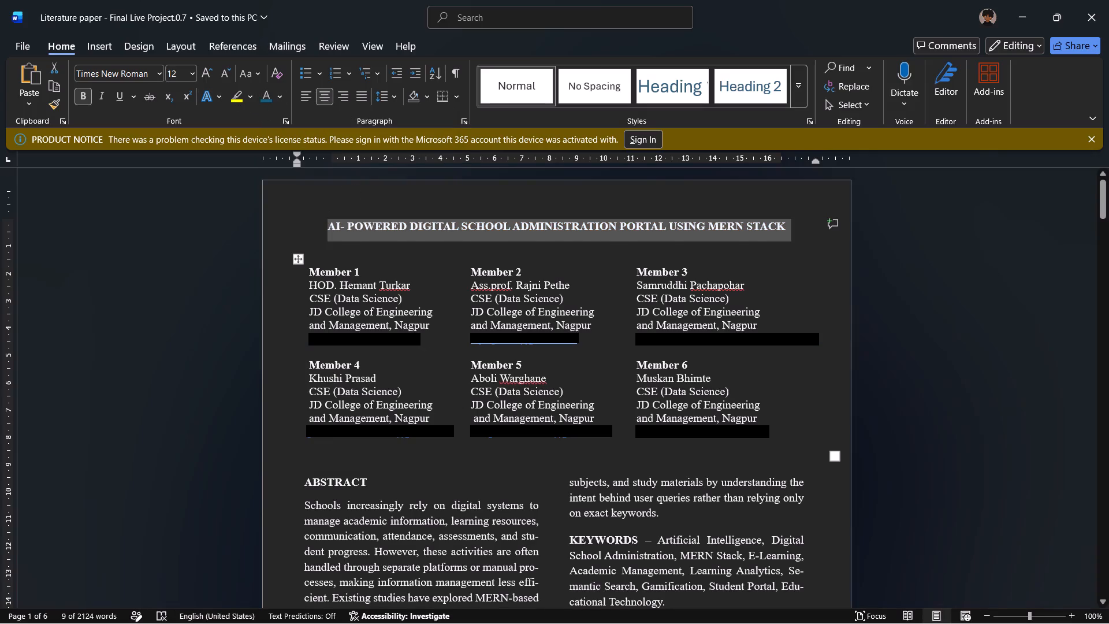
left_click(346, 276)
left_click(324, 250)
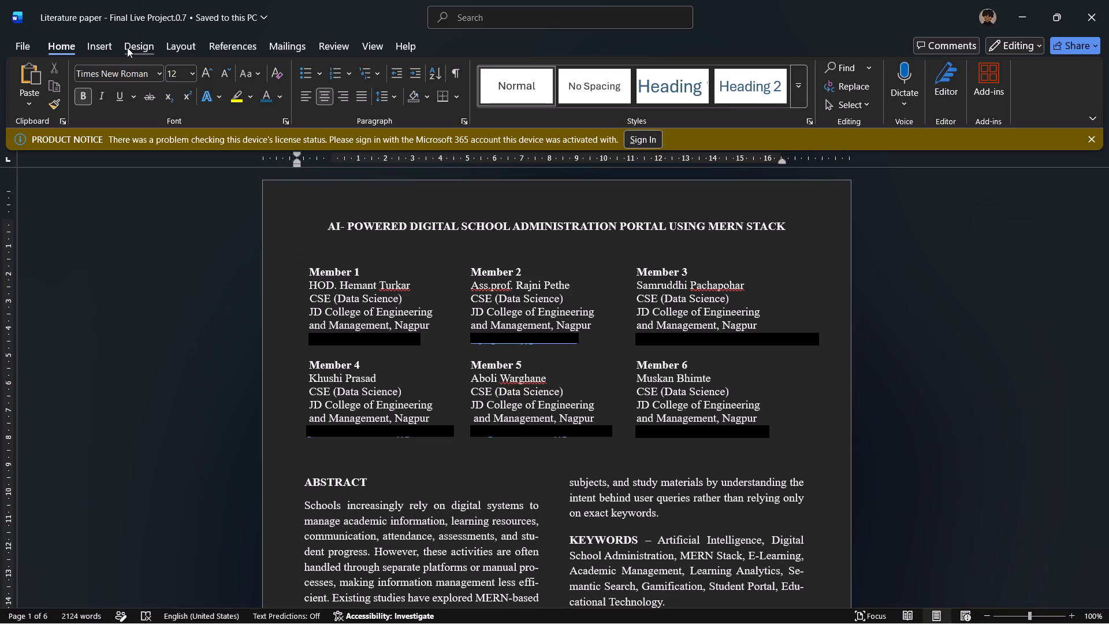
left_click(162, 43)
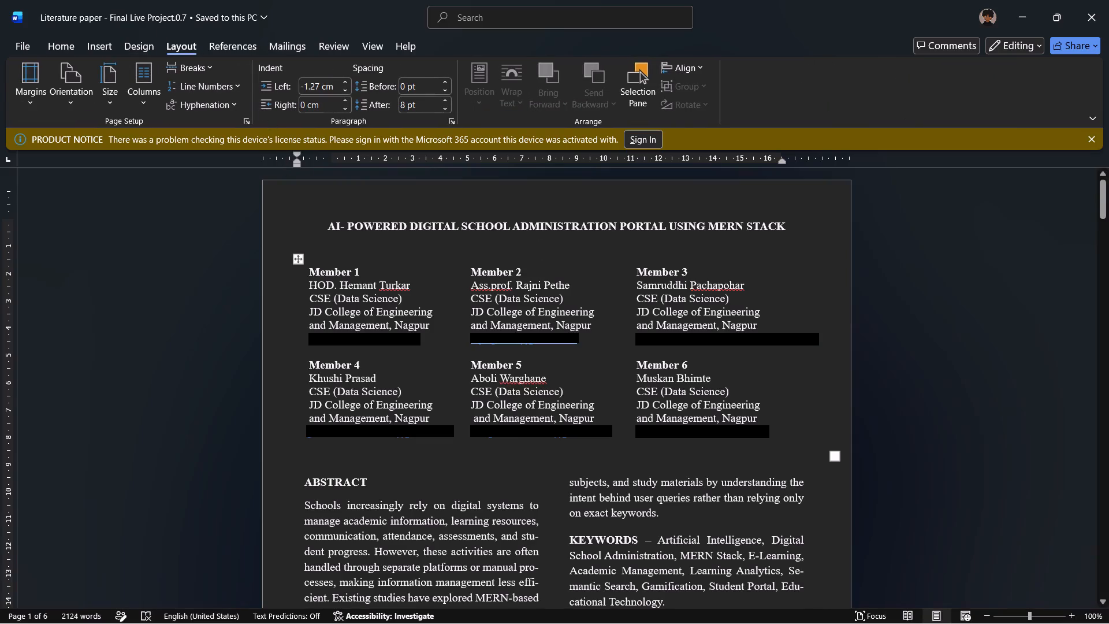
Examine the paper's layout from the author block through the body sections and workflow diagram to the references on the last page.
scroll(319, 354, "down", 11)
scroll(319, 354, "up", 7)
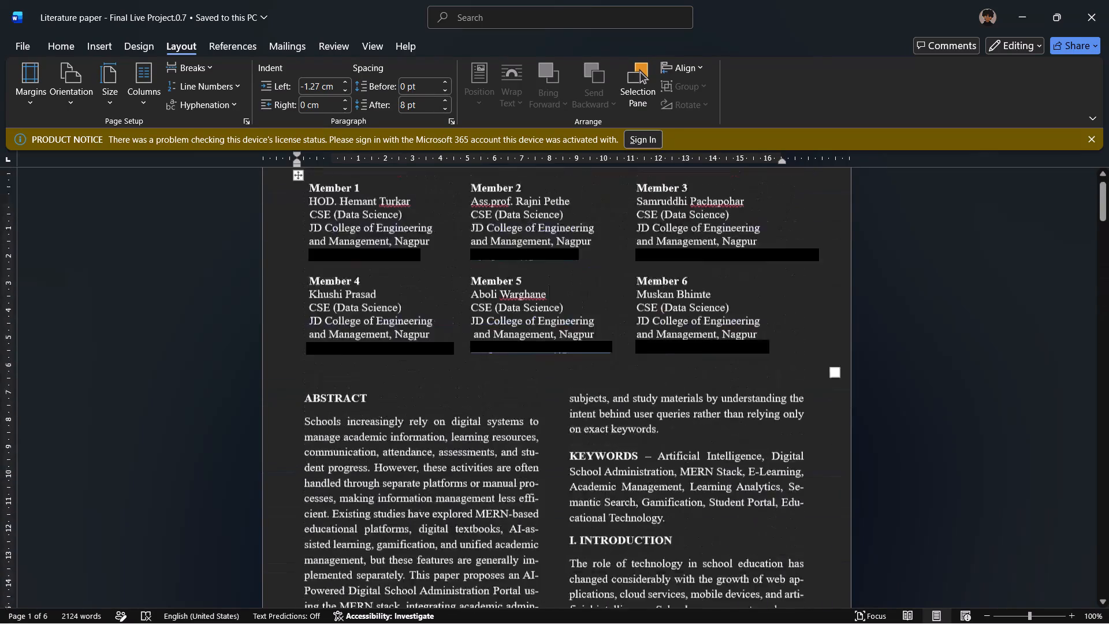
scroll(319, 354, "down", 2)
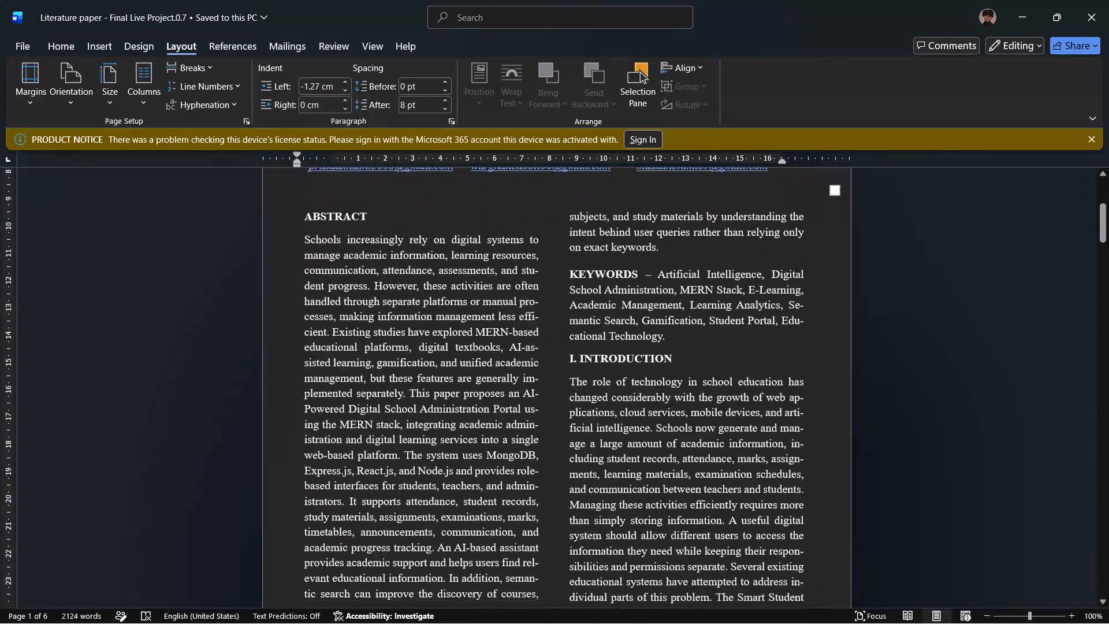
scroll(319, 354, "down", 6)
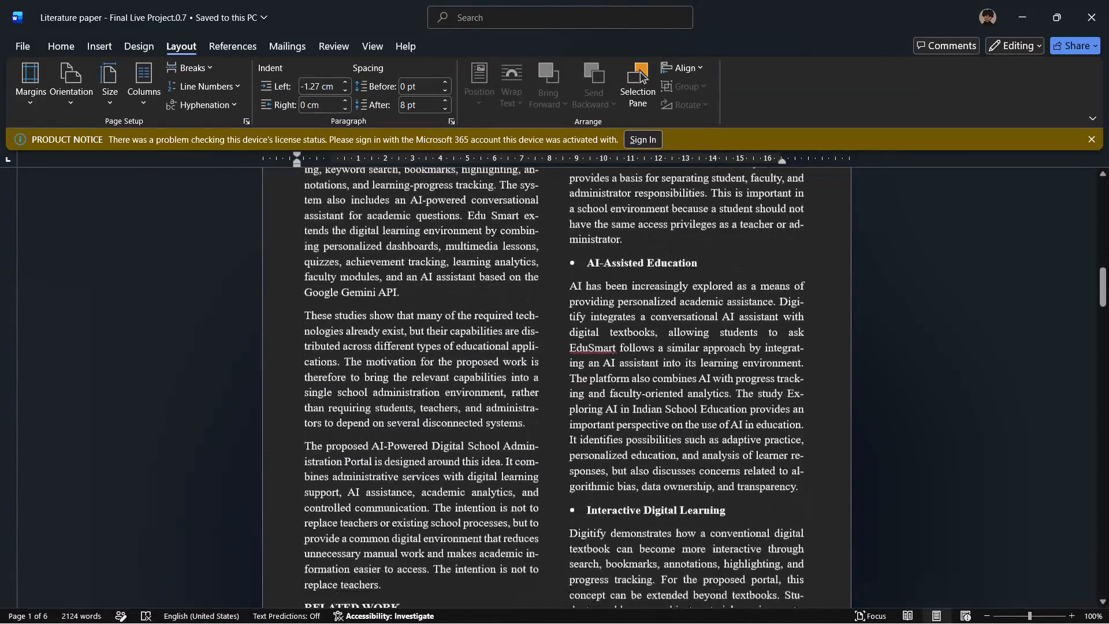
scroll(319, 354, "down", 5)
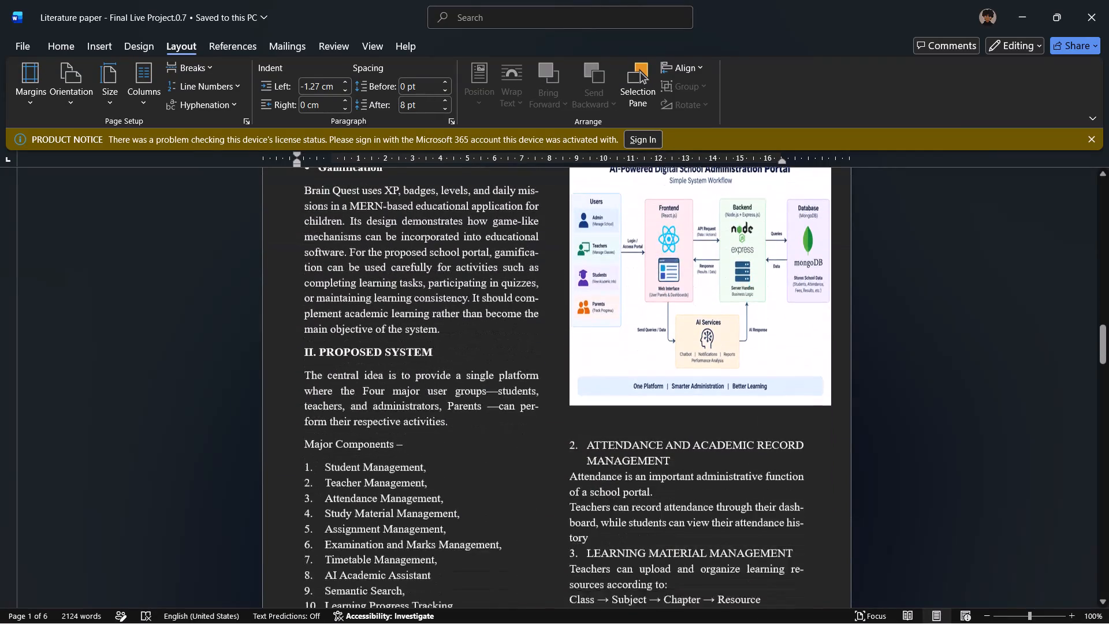
scroll(319, 354, "down", 1)
scroll(319, 354, "up", 2)
scroll(319, 354, "down", 3)
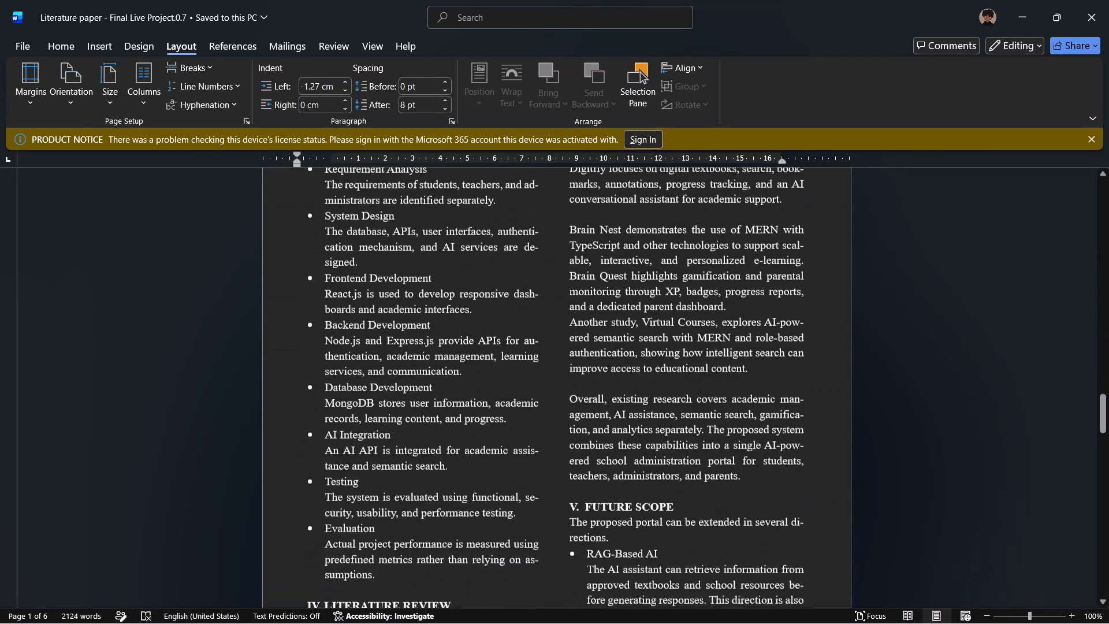
scroll(319, 354, "down", 6)
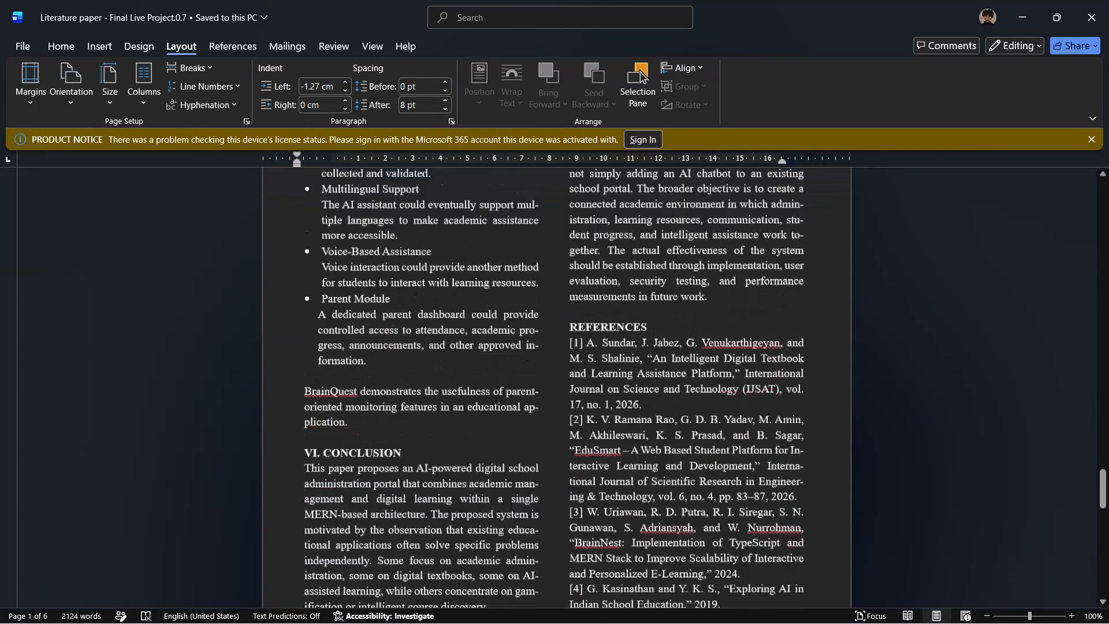
scroll(319, 354, "down", 7)
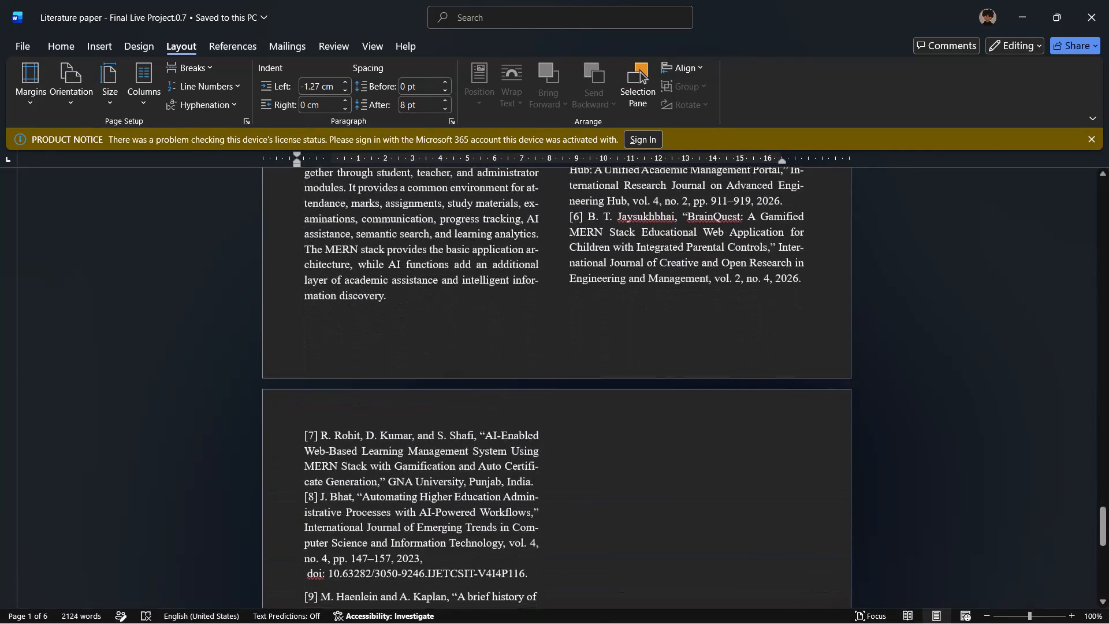
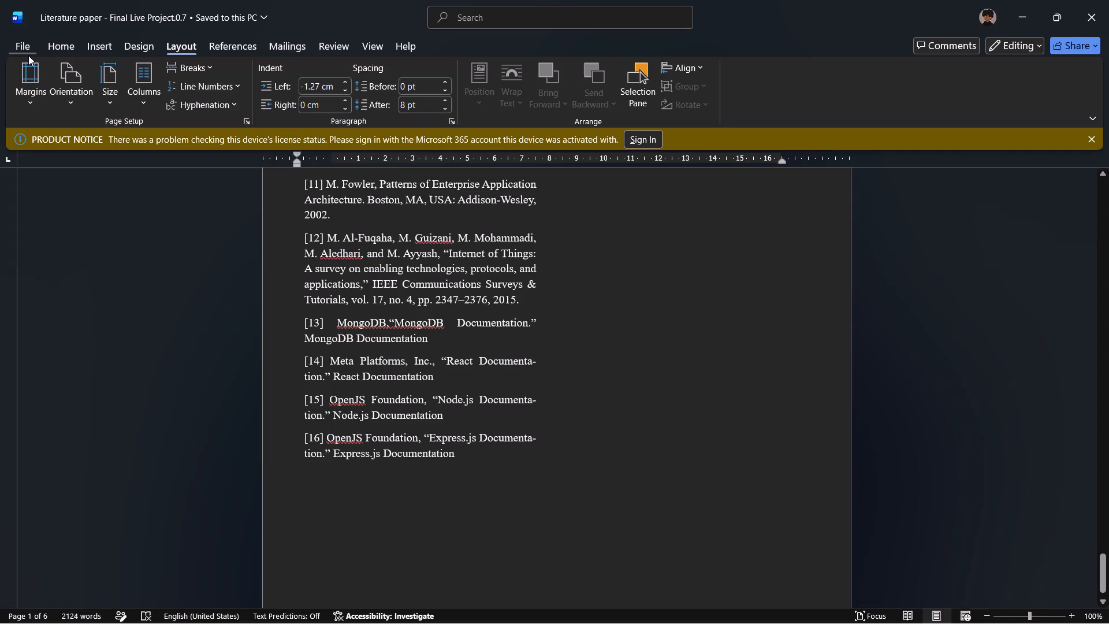
Save a PDF copy of the literature paper in Downloads under the name Literature paper - Final Live Project.0.7.2.
left_click(28, 55)
left_click(26, 263)
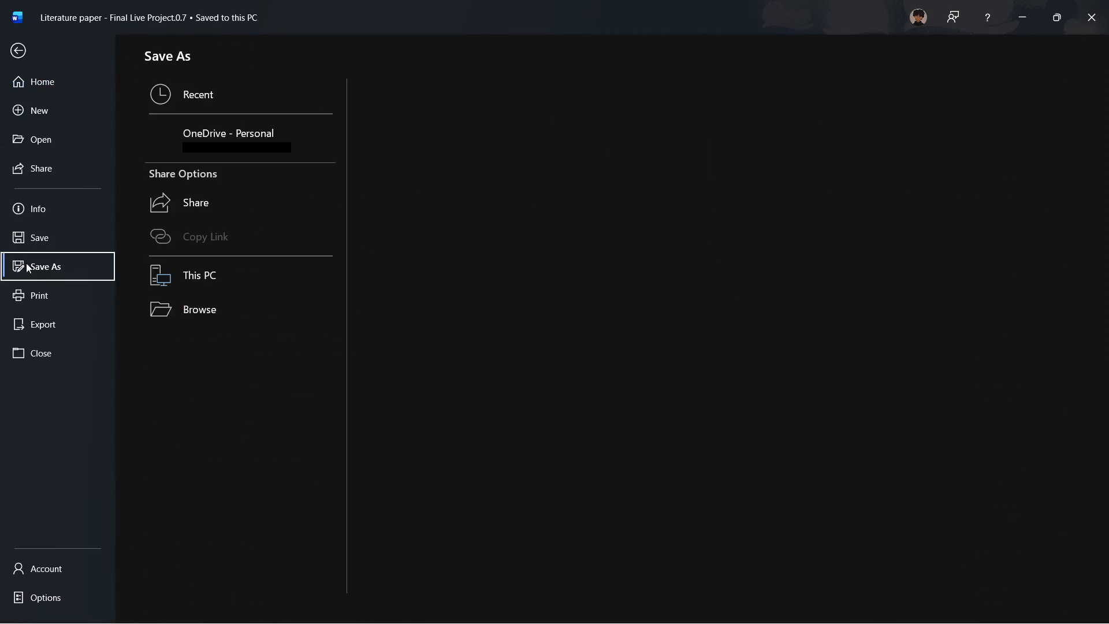
left_click(199, 347)
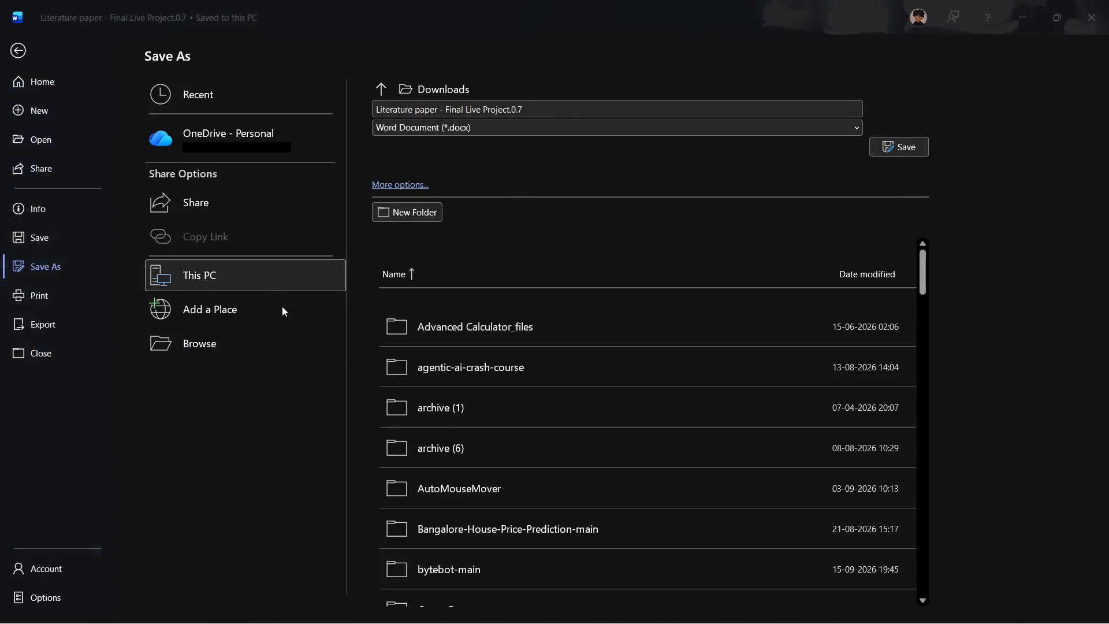
left_click(192, 262)
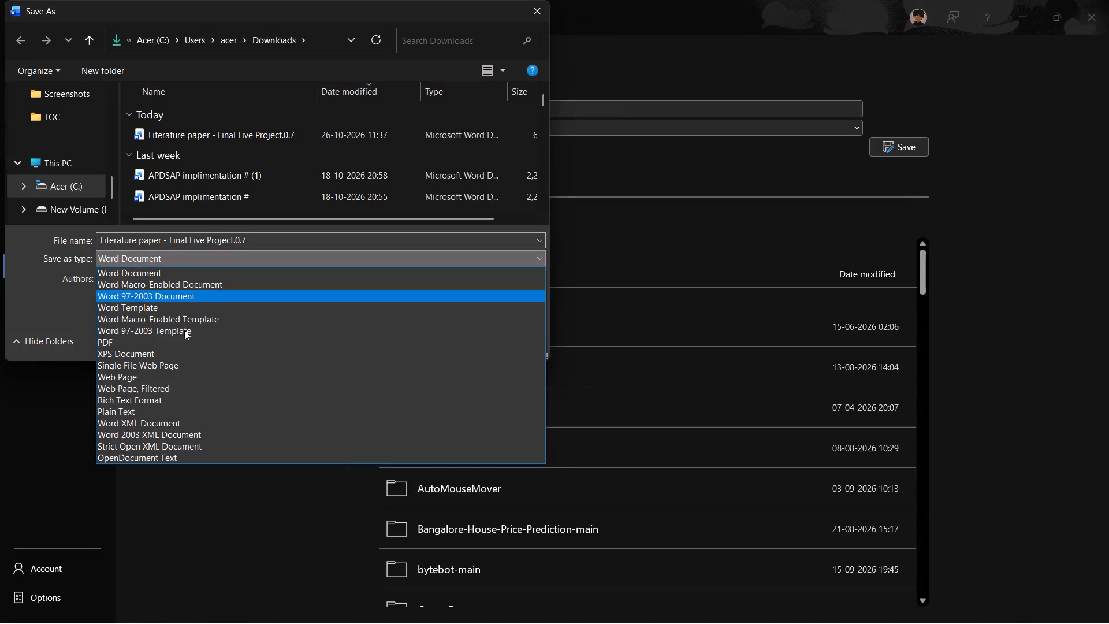
left_click(173, 342)
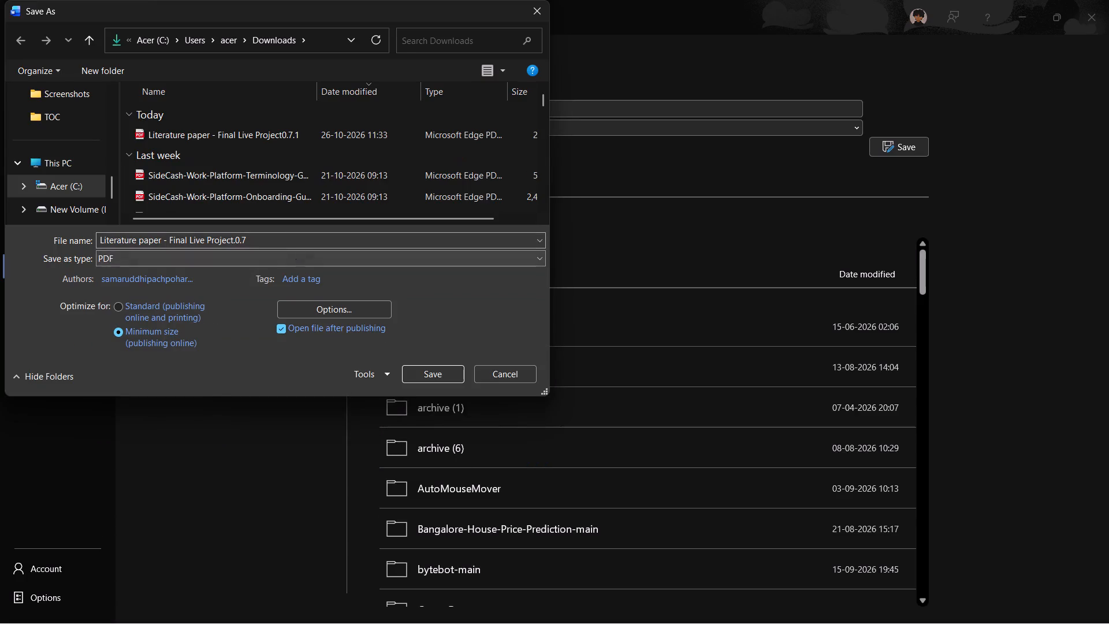
left_click(285, 246)
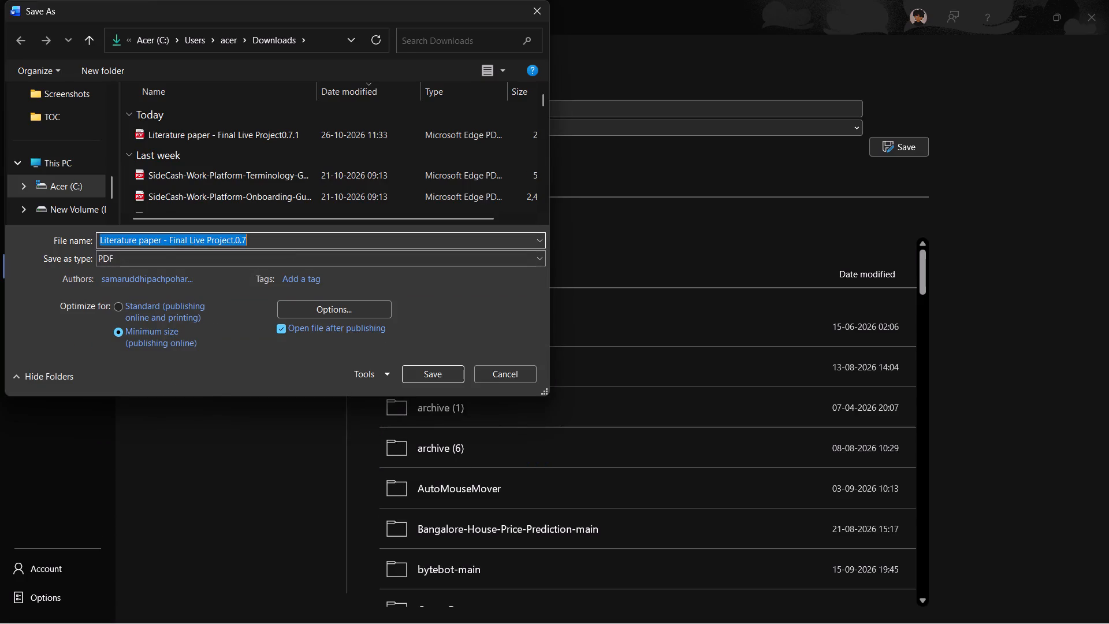
left_click(285, 246)
key("period")
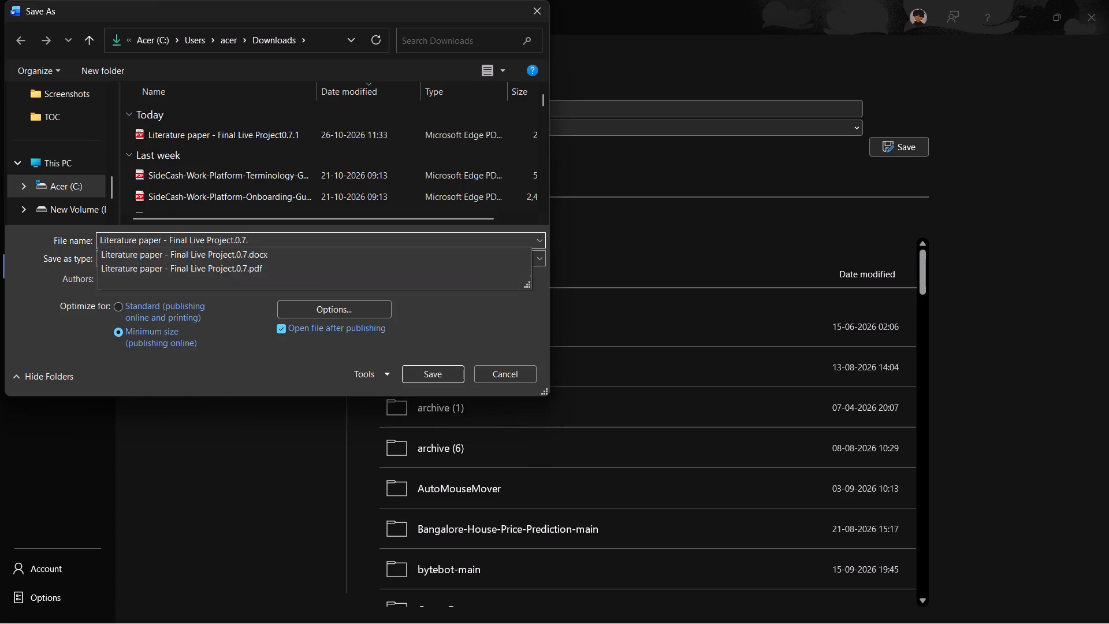
key("2")
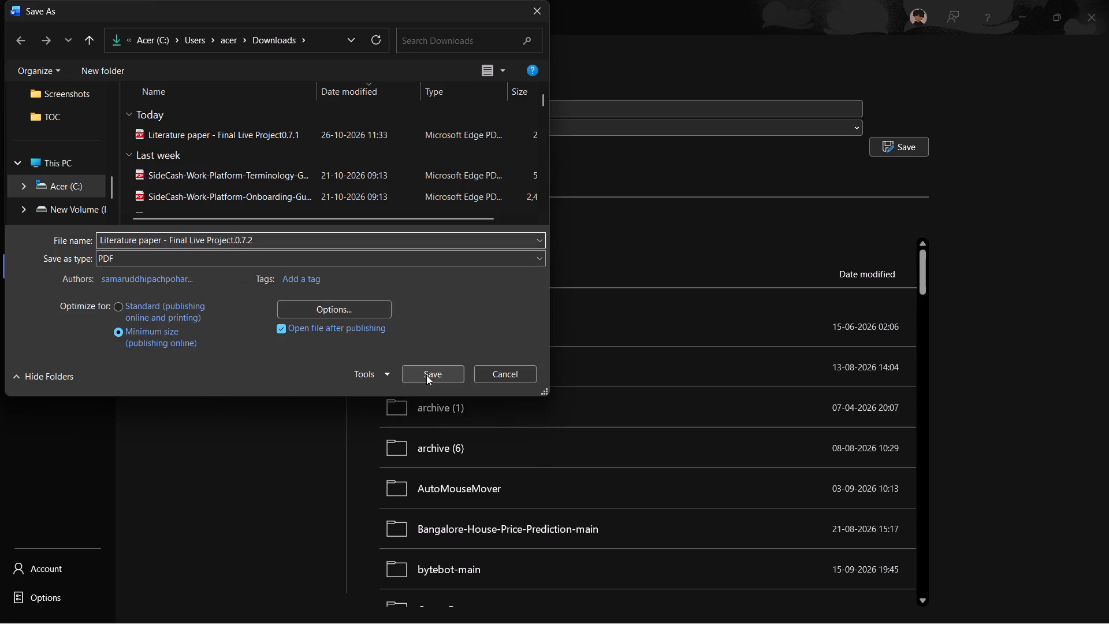
left_click(426, 375)
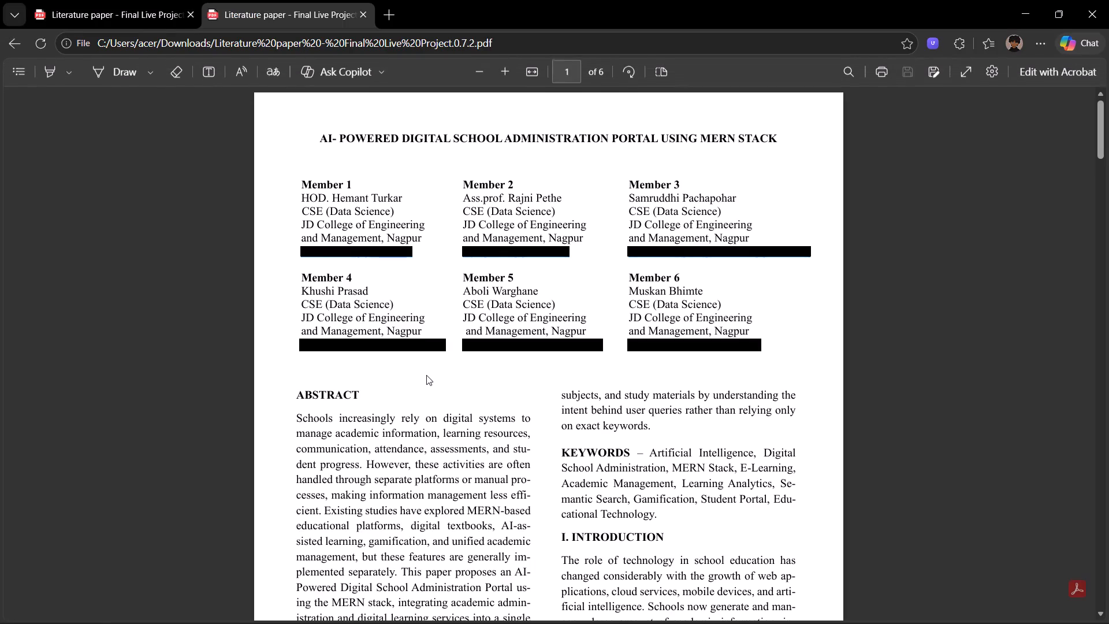
Examine the exported PDF's layout from the author block through the body sections and workflow diagram to the last reference on page 6.
scroll(426, 375, "down", 3)
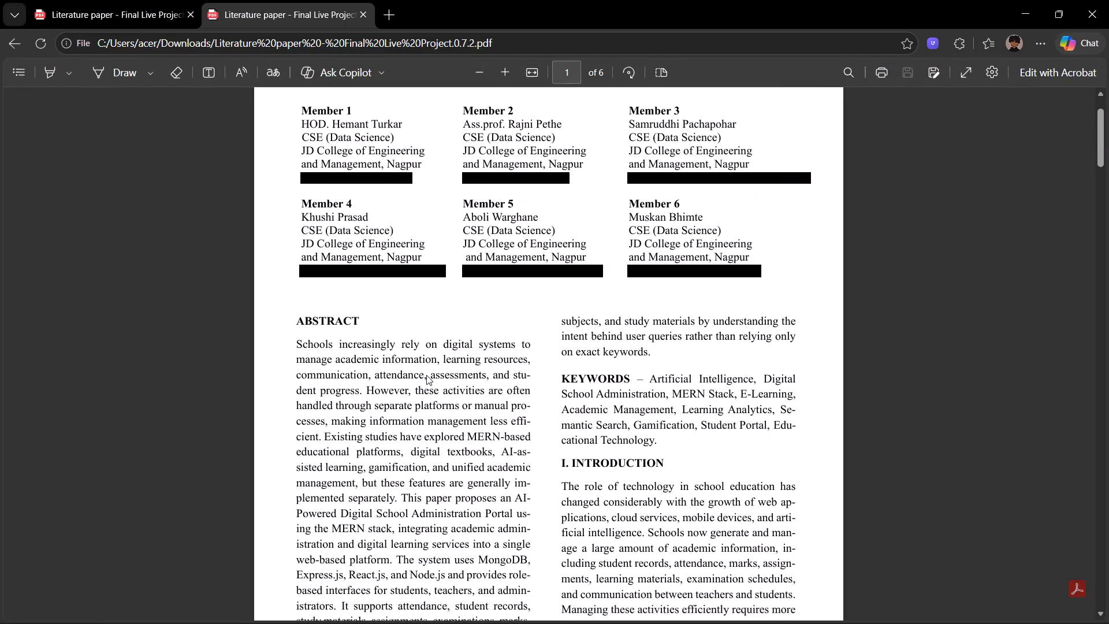
scroll(426, 375, "down", 4)
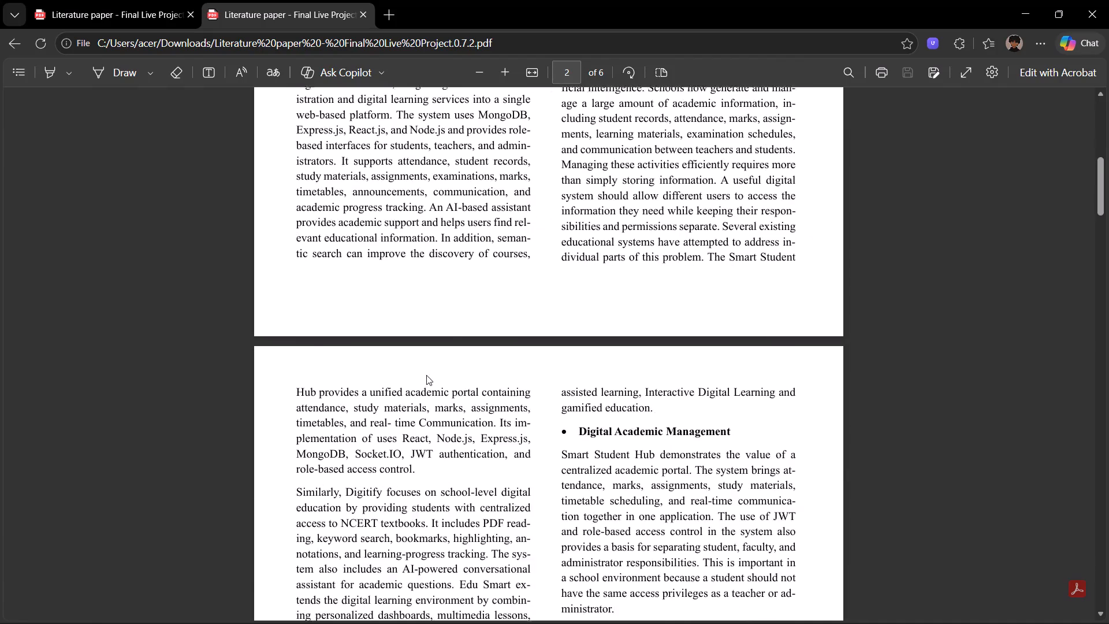
scroll(426, 375, "down", 5)
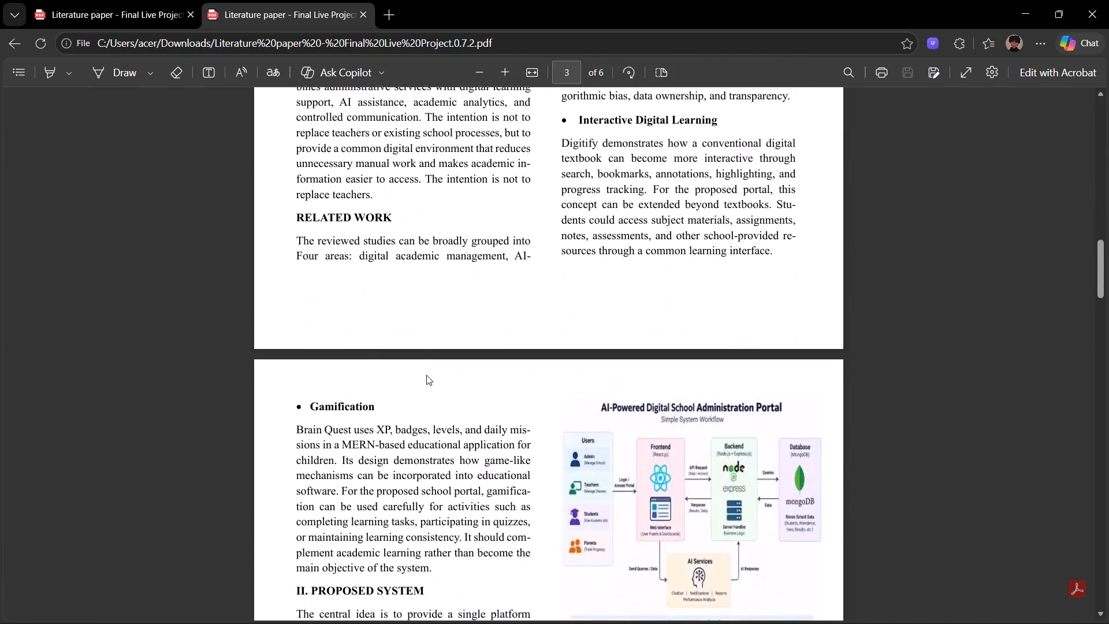
scroll(426, 375, "down", 5)
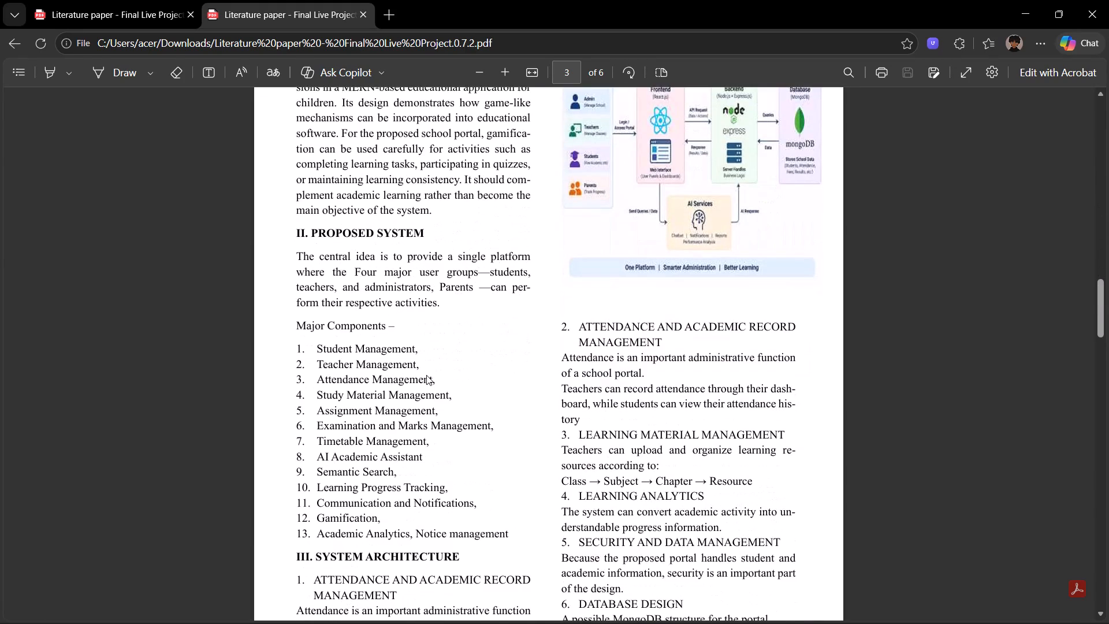
scroll(426, 375, "down", 5)
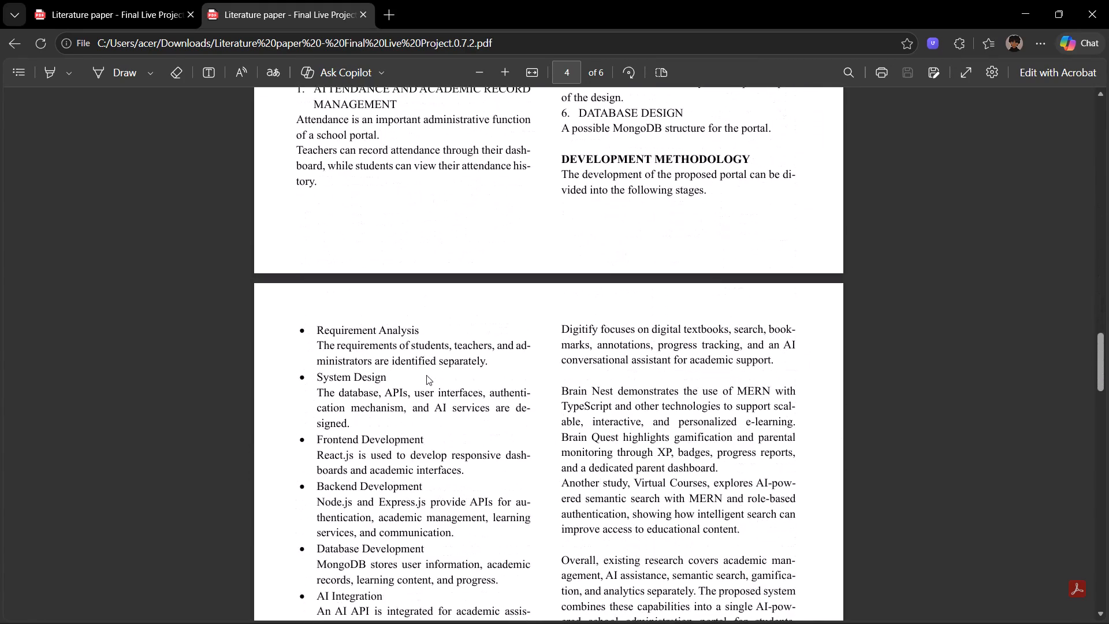
scroll(426, 375, "down", 5)
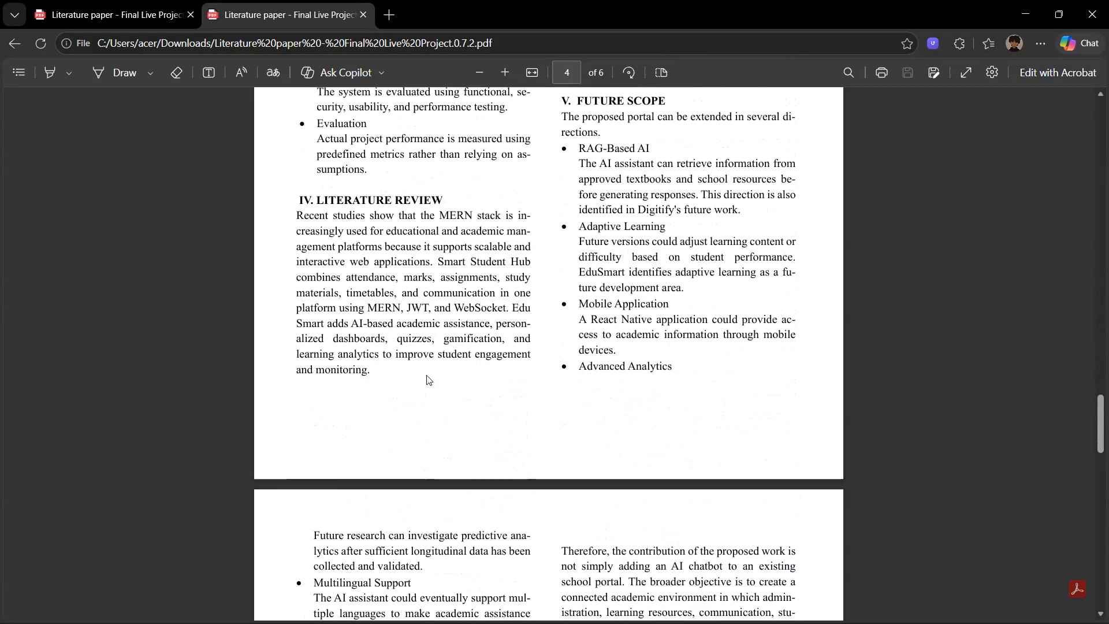
scroll(426, 375, "down", 4)
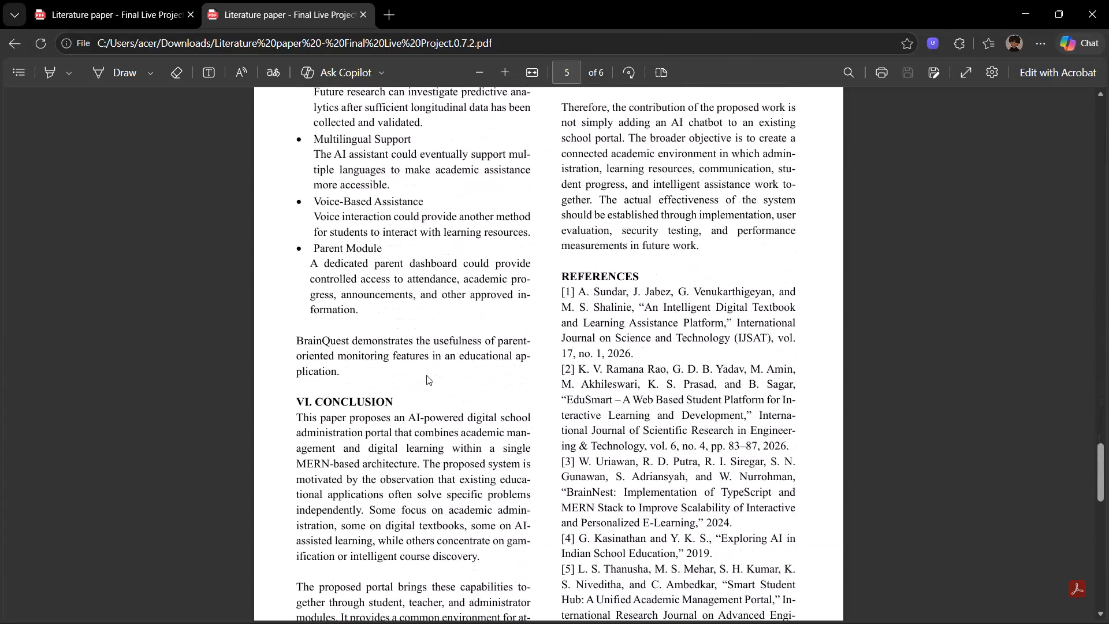
scroll(426, 375, "down", 4)
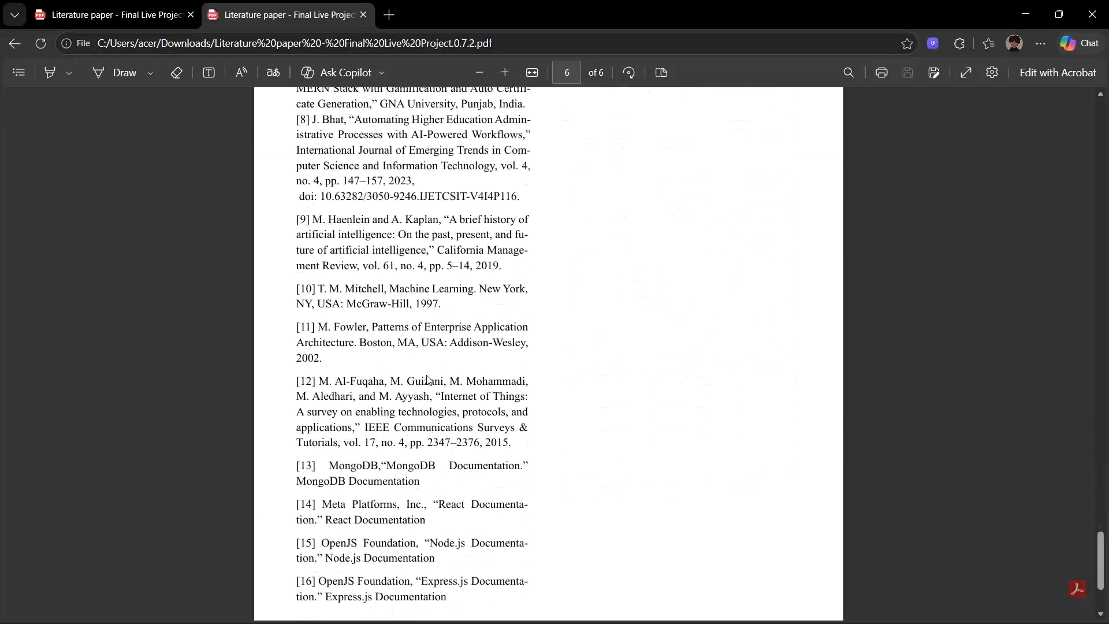
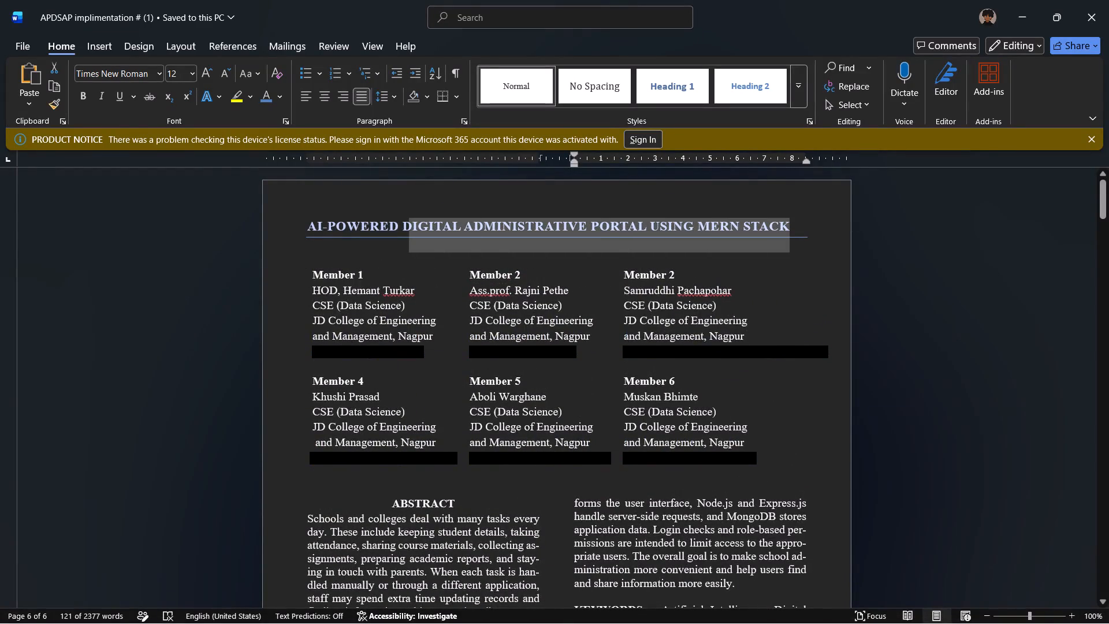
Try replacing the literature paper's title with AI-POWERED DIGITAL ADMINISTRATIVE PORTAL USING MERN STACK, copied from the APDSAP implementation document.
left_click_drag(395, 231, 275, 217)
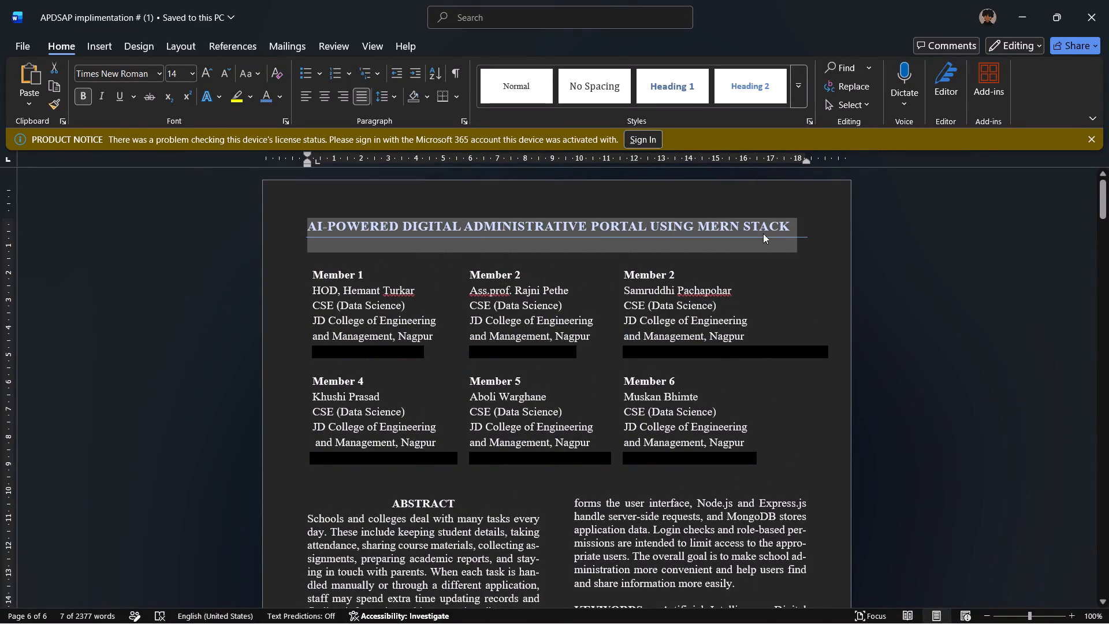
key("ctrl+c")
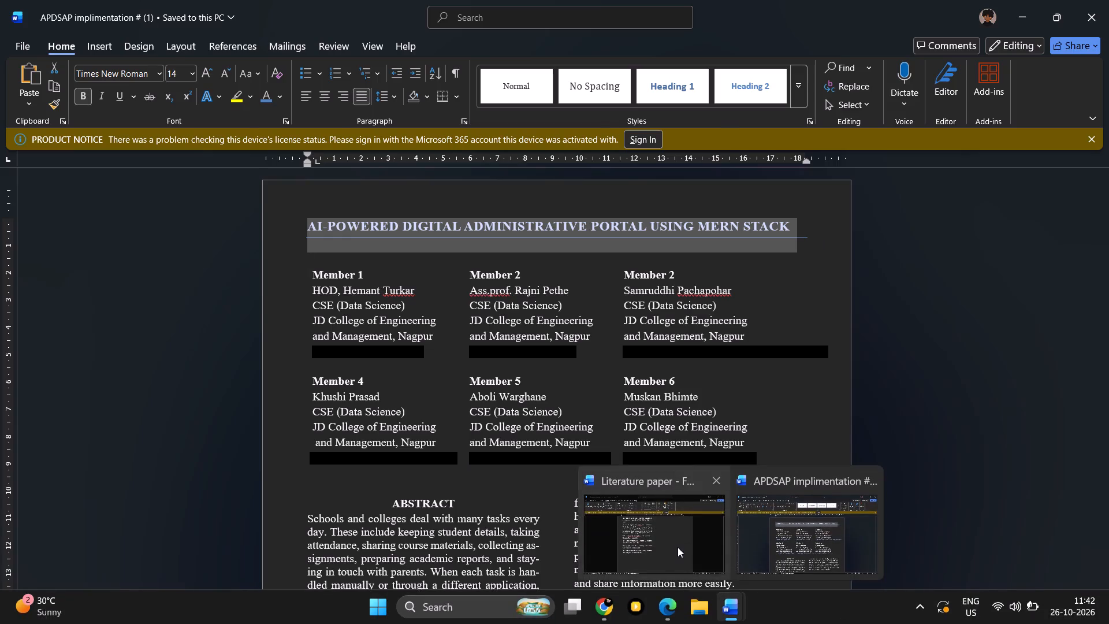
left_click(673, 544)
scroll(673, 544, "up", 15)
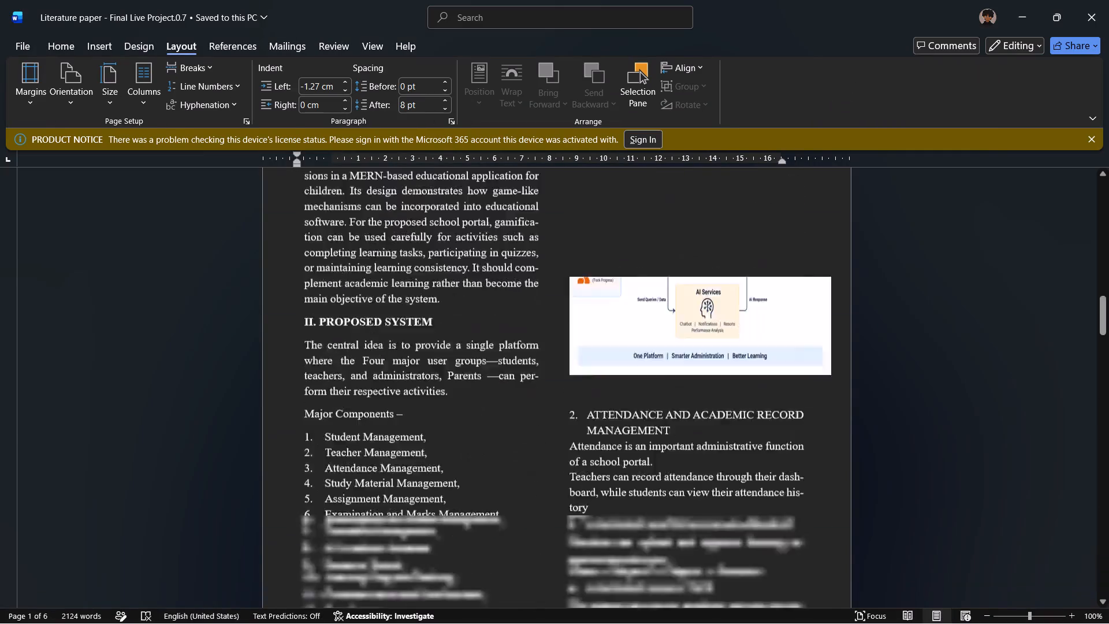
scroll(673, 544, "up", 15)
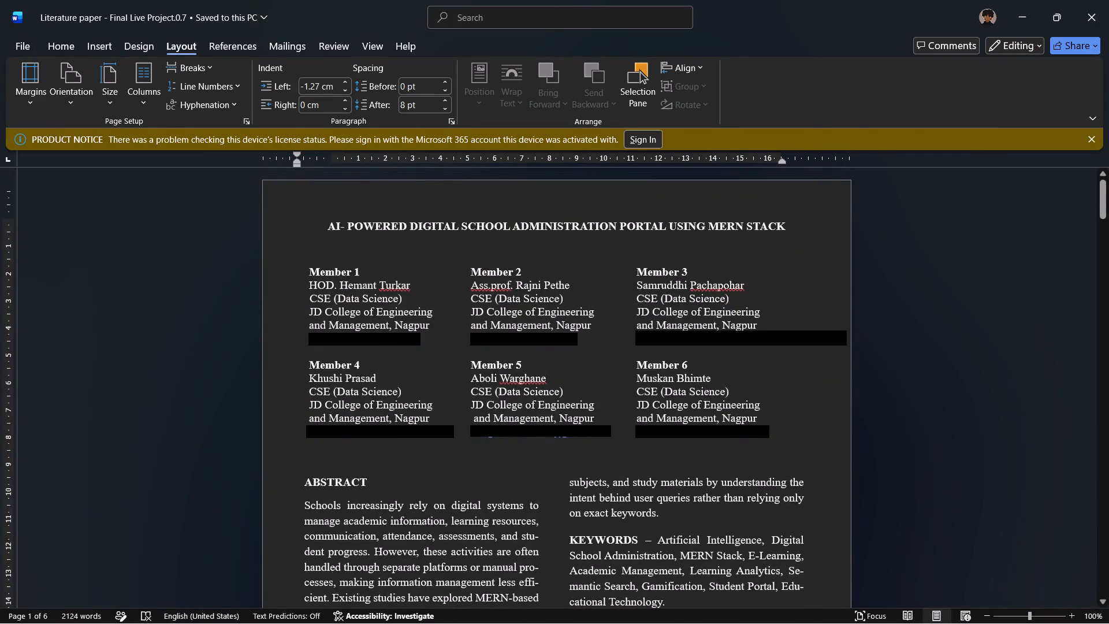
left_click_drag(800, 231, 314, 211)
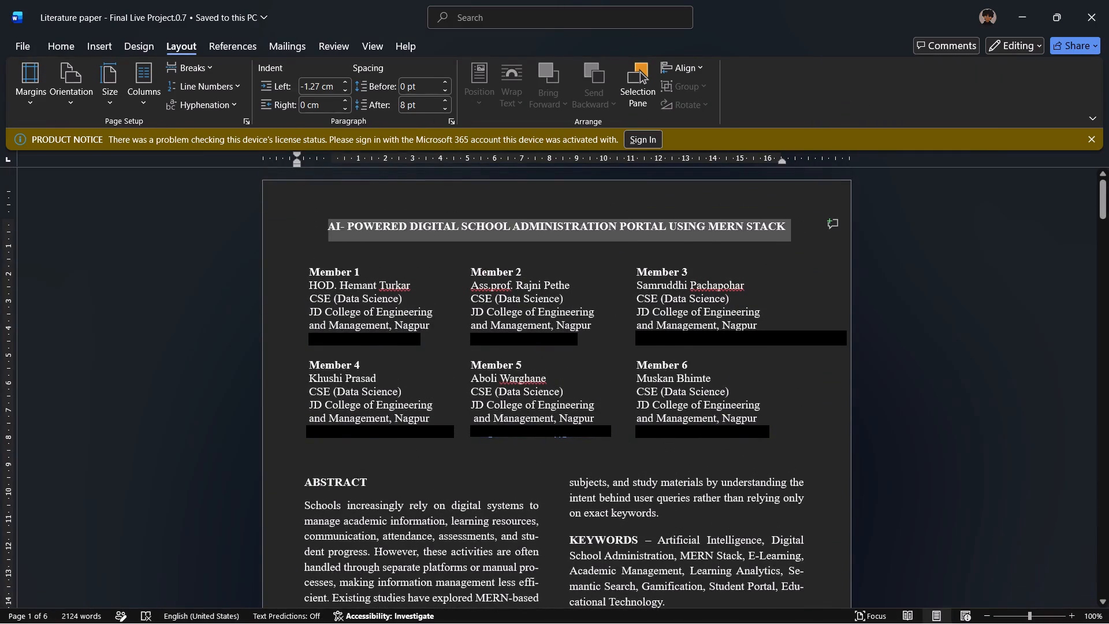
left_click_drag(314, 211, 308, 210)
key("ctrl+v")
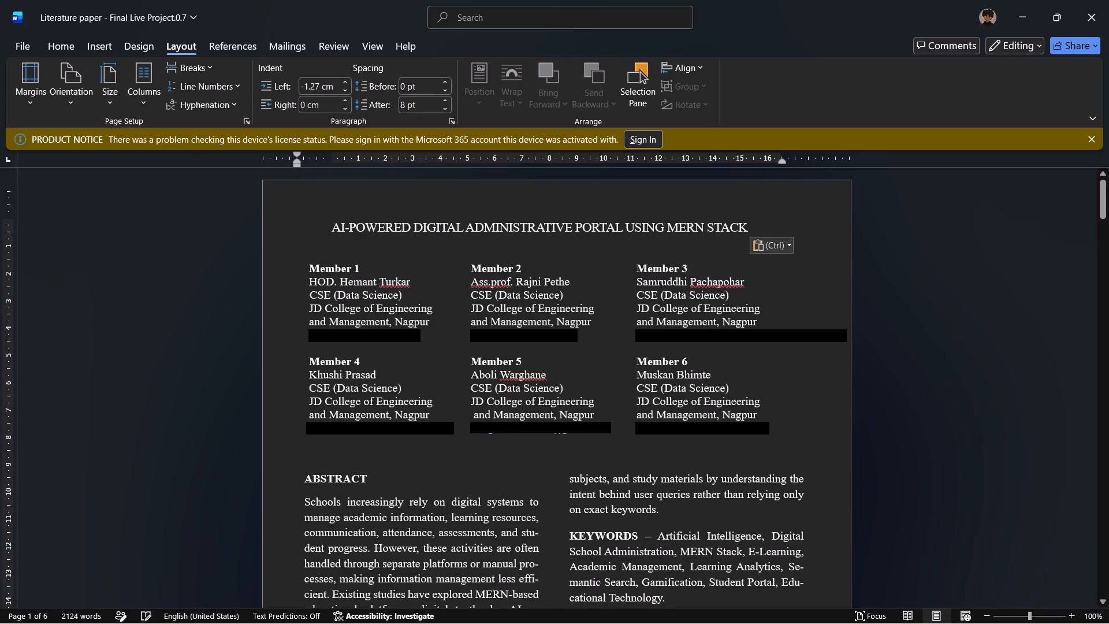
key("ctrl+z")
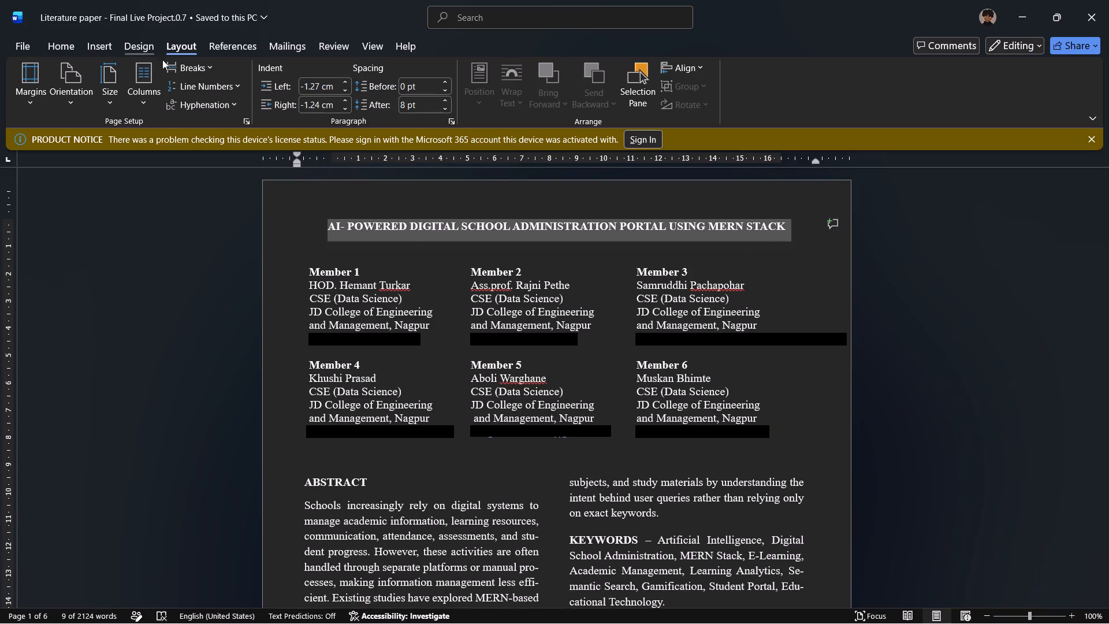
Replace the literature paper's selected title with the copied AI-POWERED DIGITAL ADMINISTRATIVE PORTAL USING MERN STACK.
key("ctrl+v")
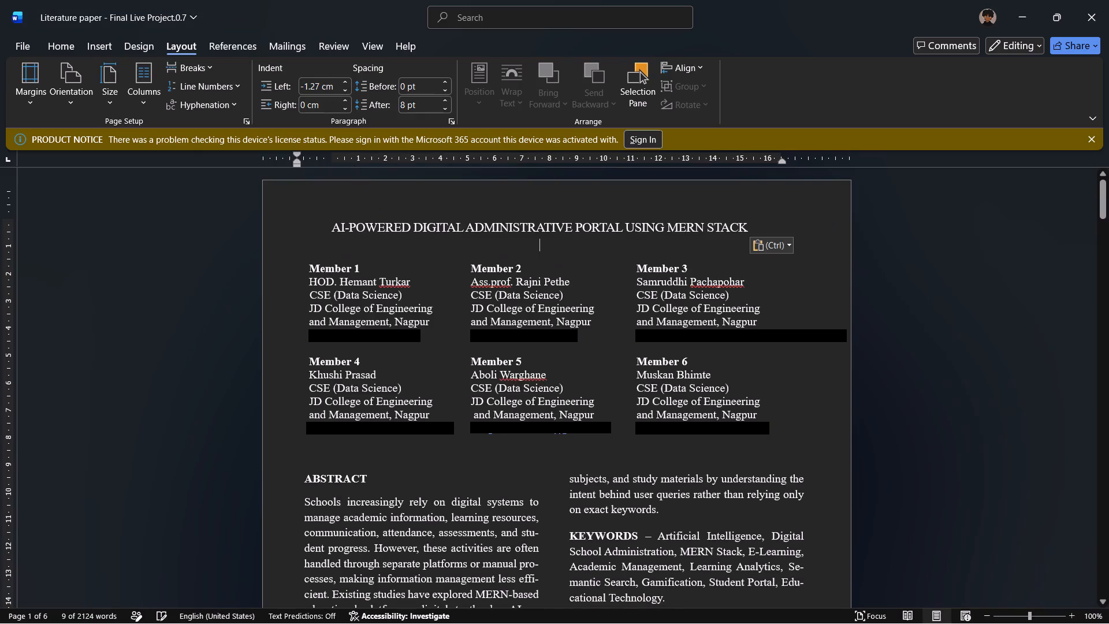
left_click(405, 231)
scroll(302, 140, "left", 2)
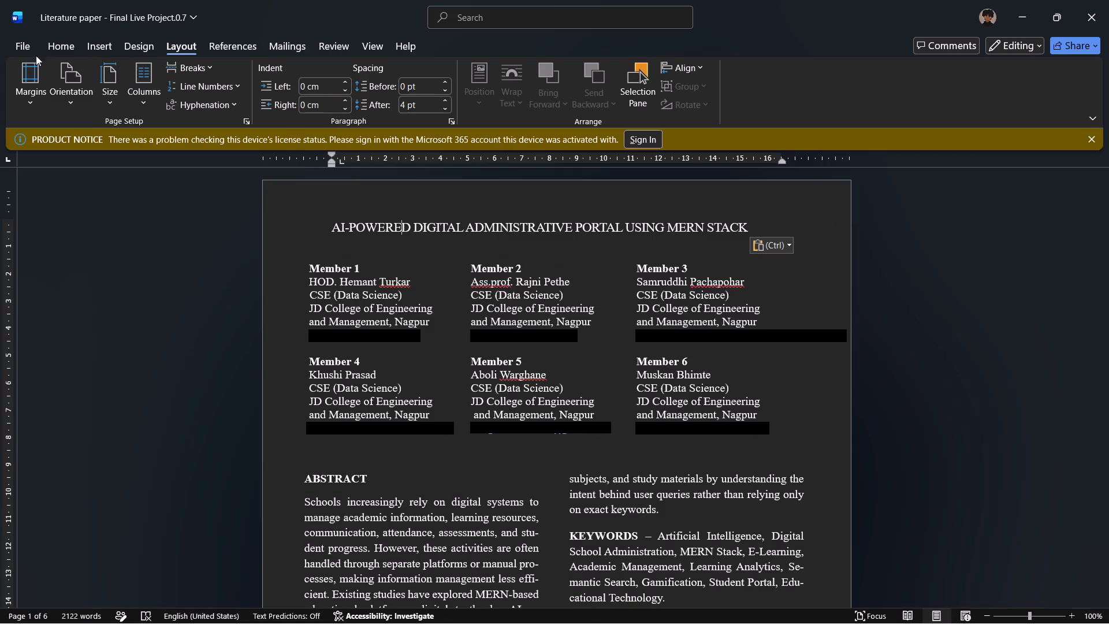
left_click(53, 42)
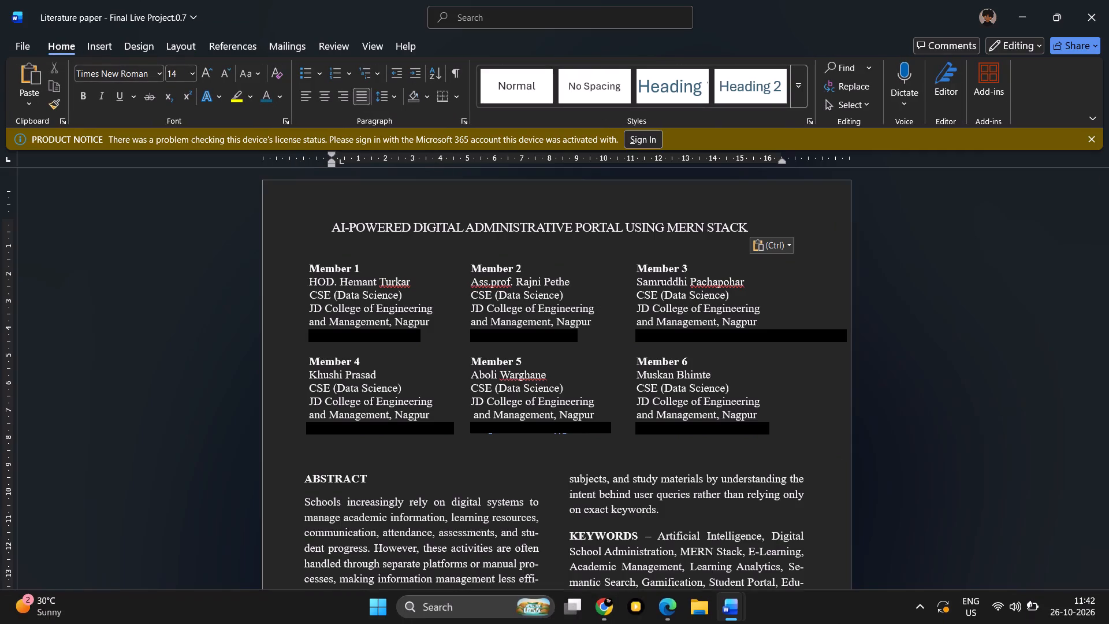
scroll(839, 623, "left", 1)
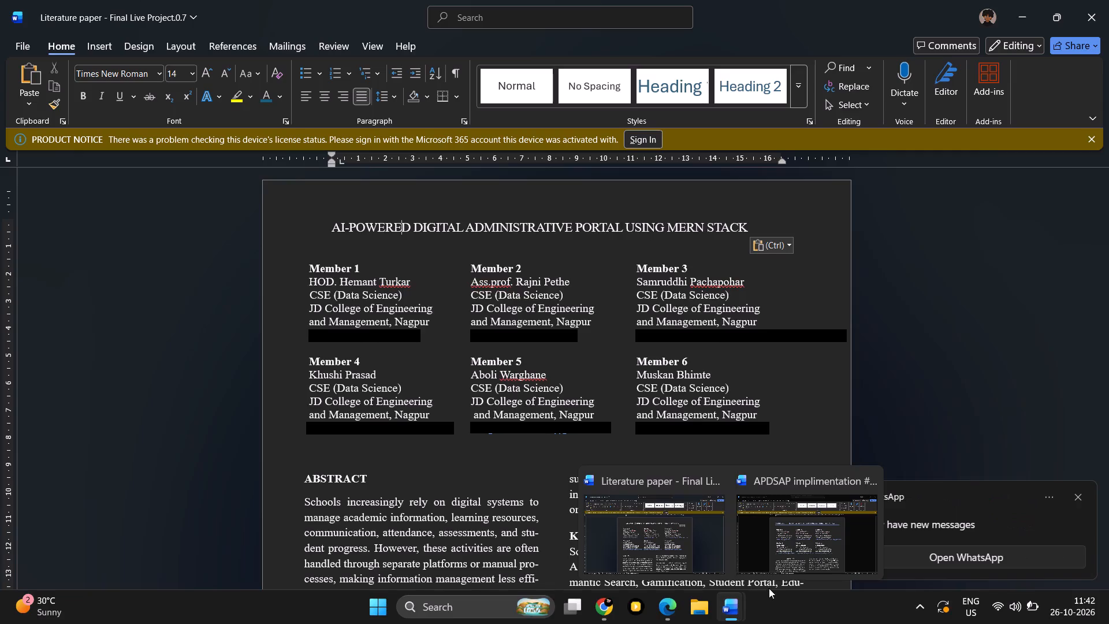
Copy the title AI-POWERED DIGITAL ADMINISTRATIVE PORTAL USING MERN STACK again from the APDSAP implementation document and paste it over the literature paper's title.
left_click(798, 547)
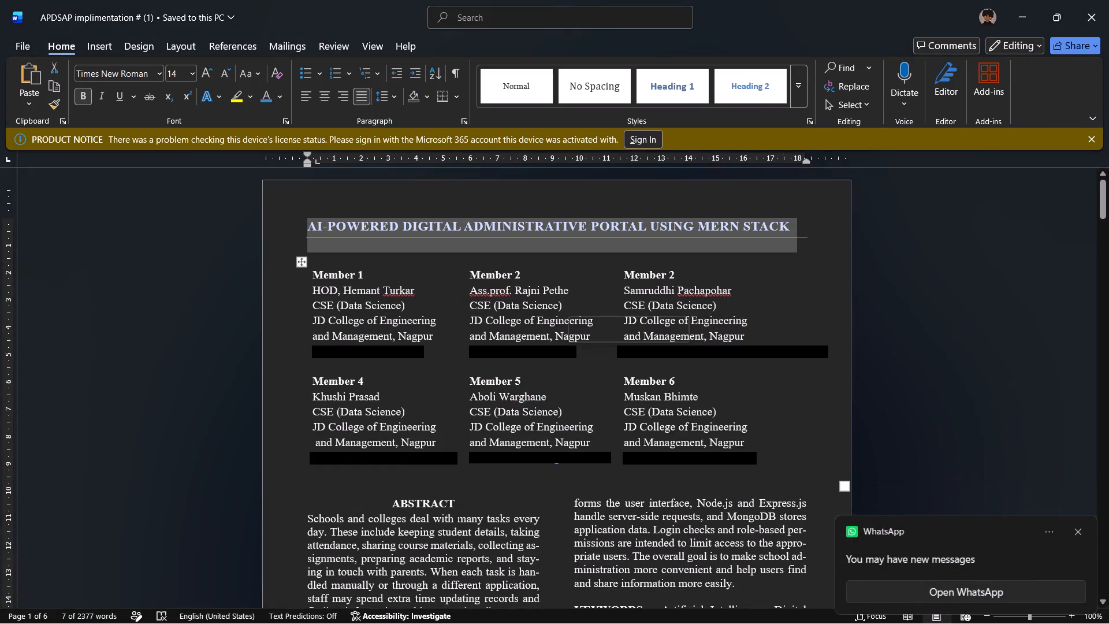
key("ctrl+c")
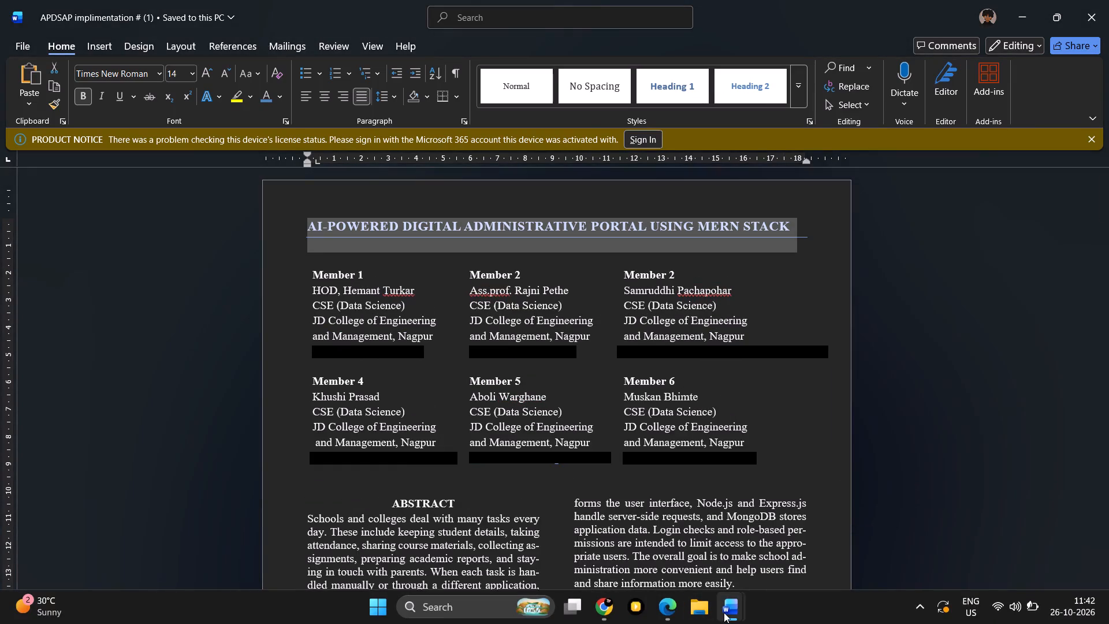
left_click(724, 612)
left_click(707, 507)
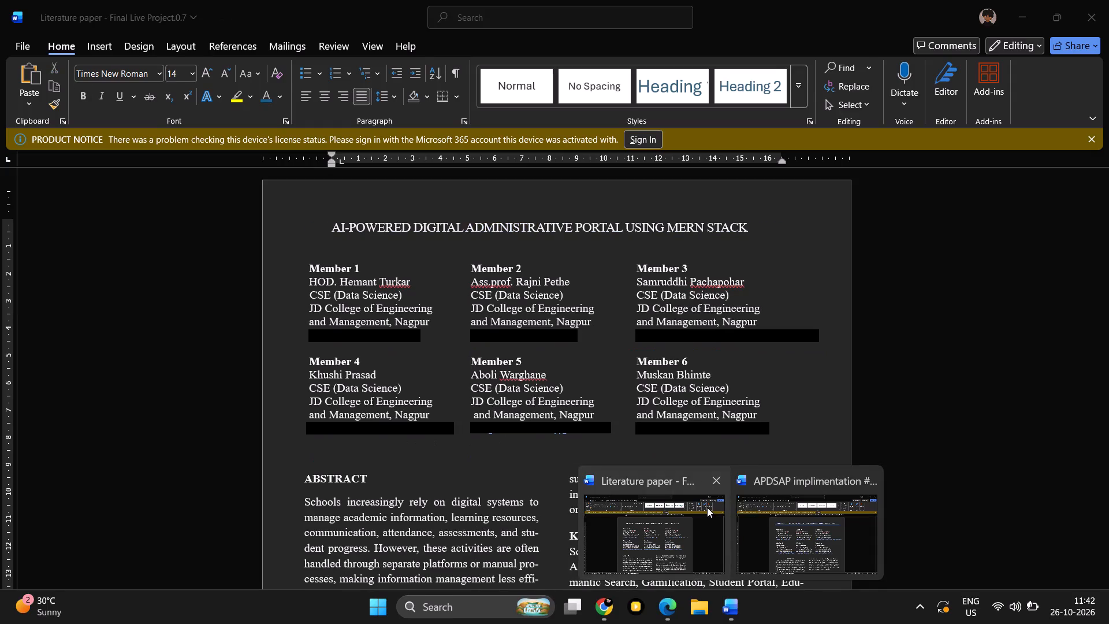
left_click_drag(760, 218, 497, 248)
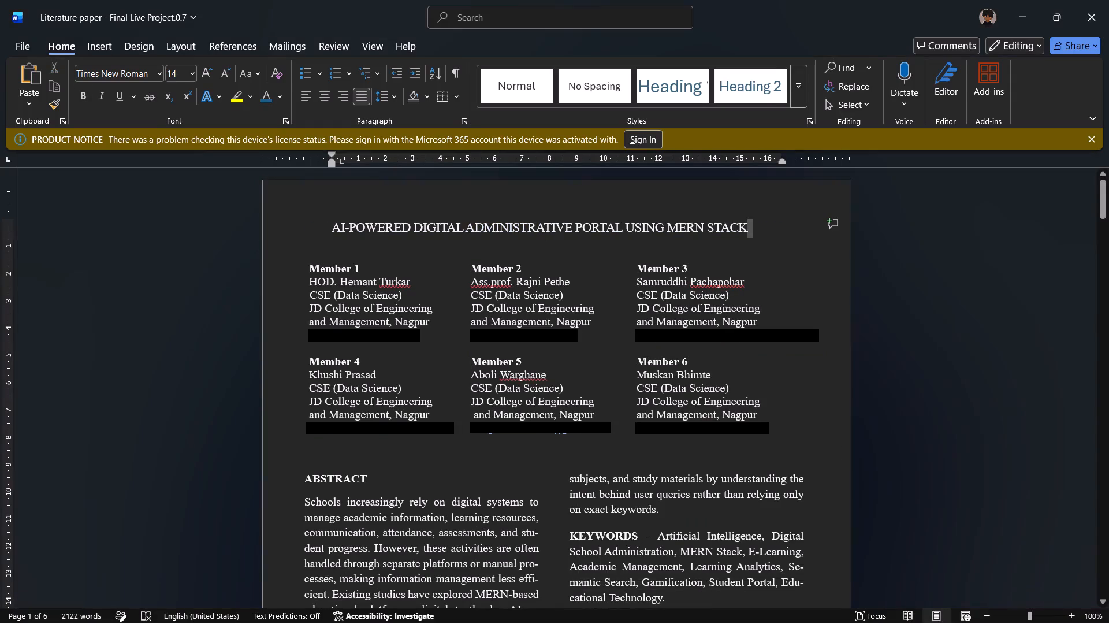
left_click_drag(497, 248, 275, 213)
key("ctrl+v")
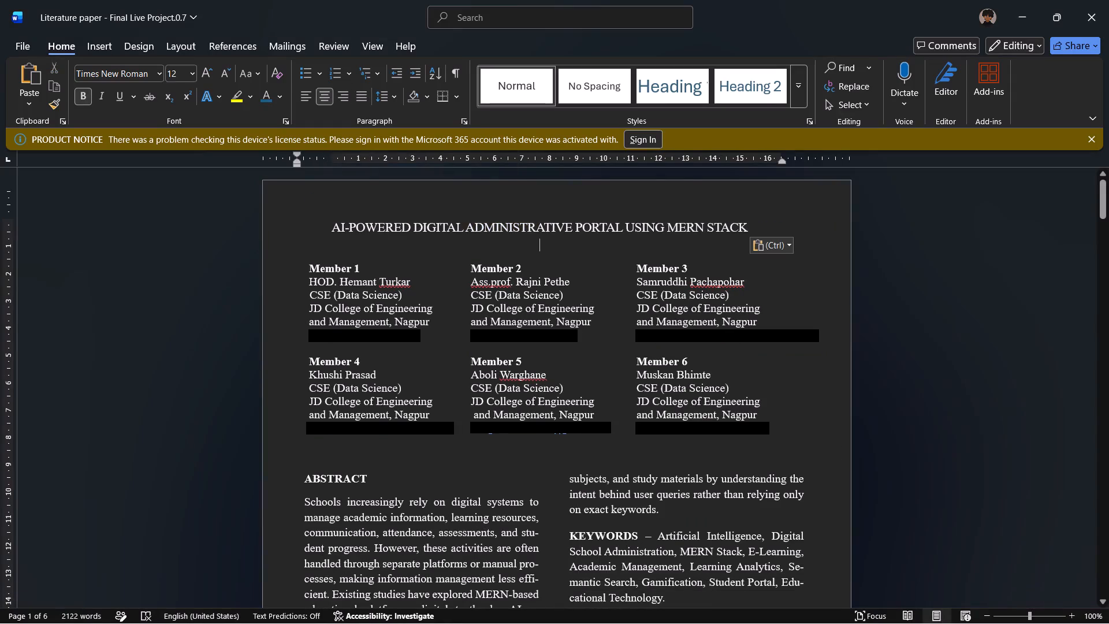
Select the whole pasted title line above the literature paper's author block.
left_click_drag(746, 225, 368, 209)
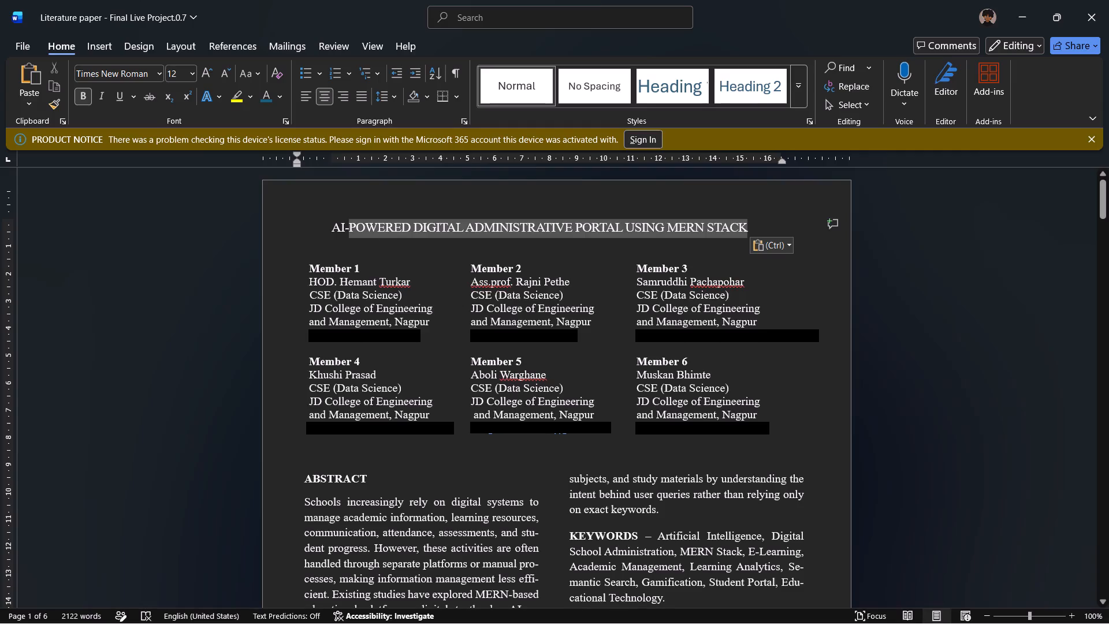
left_click_drag(368, 209, 342, 212)
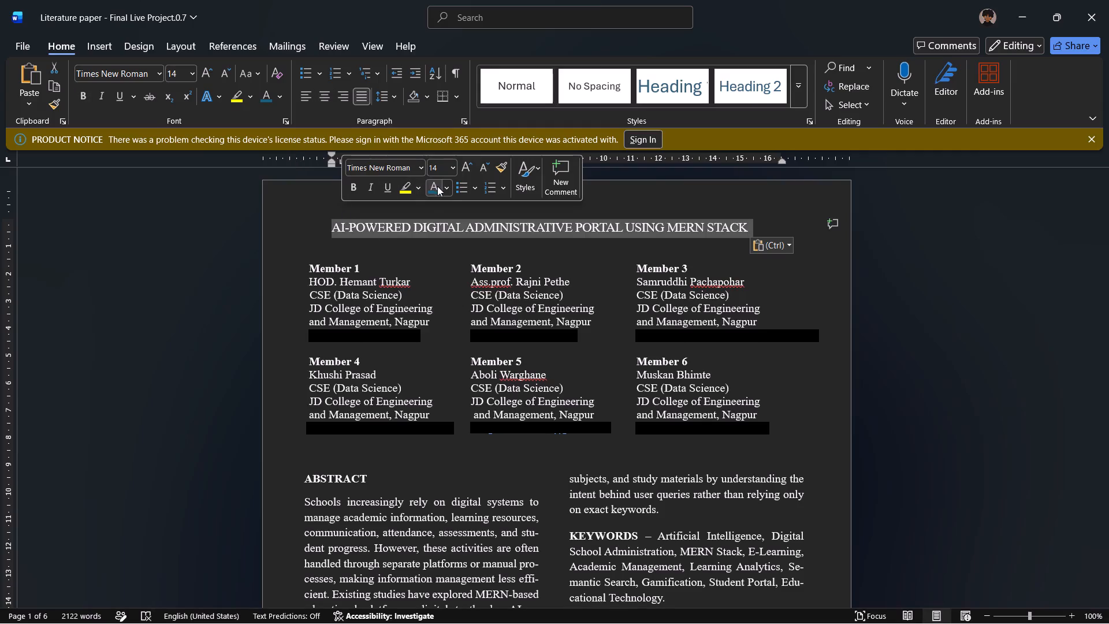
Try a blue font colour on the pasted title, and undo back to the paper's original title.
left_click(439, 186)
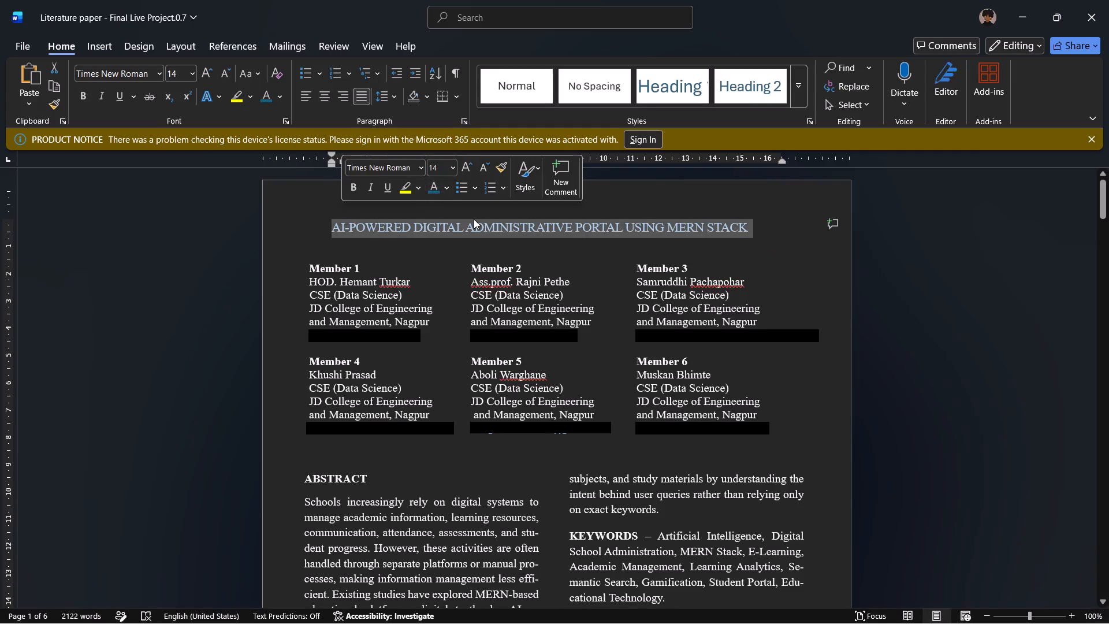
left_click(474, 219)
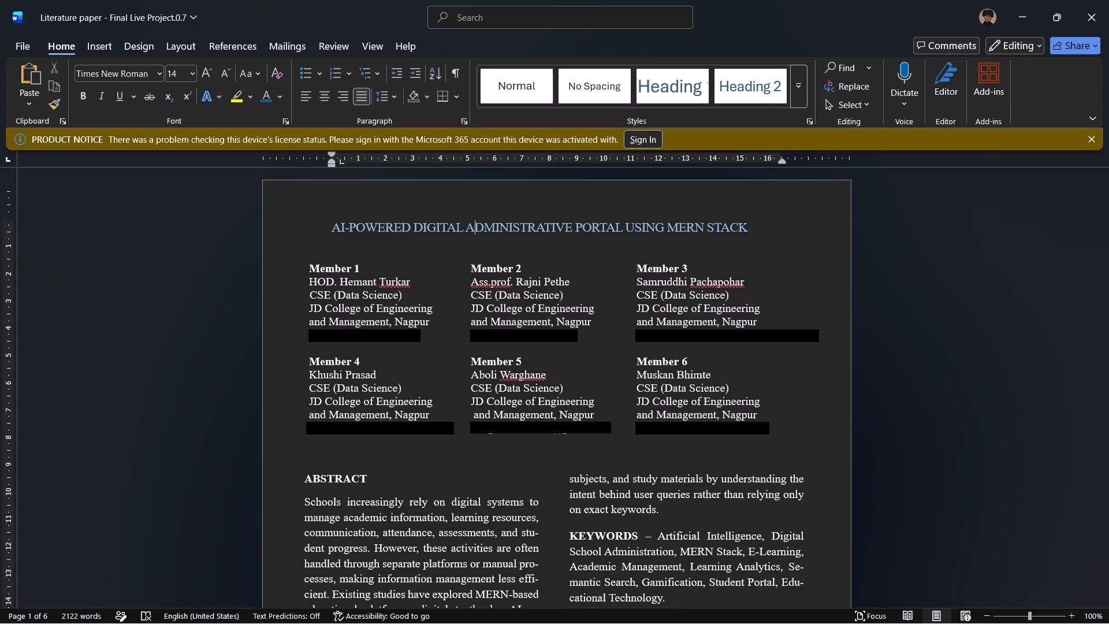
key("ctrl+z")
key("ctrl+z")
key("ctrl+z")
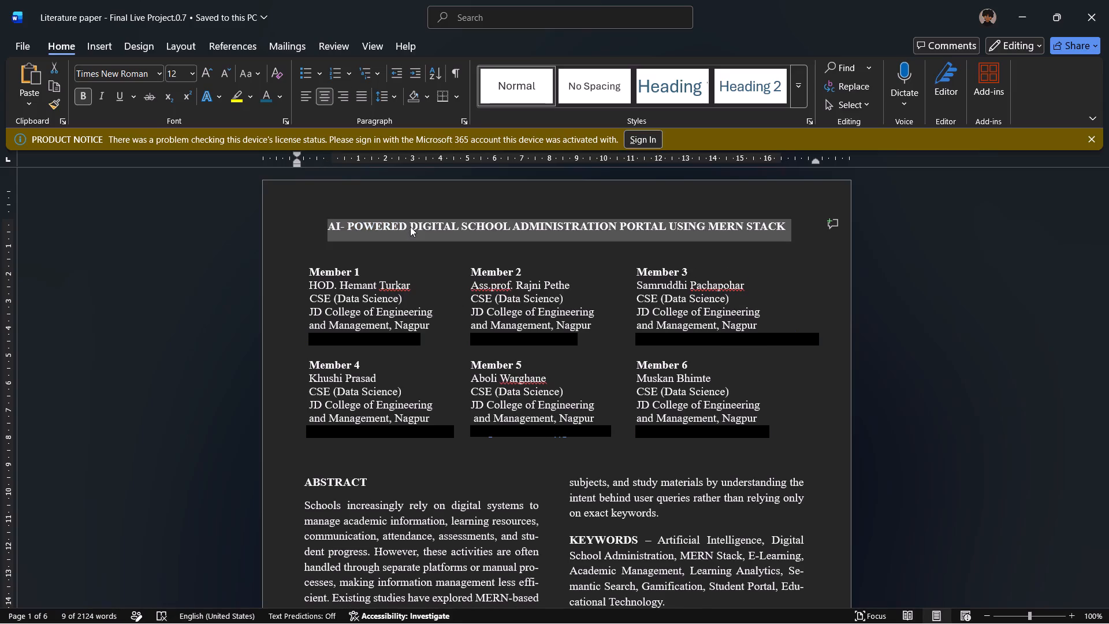
Apply the blue font colour to the literature paper's original title.
scroll(348, 121, "down", 1)
left_click(267, 94)
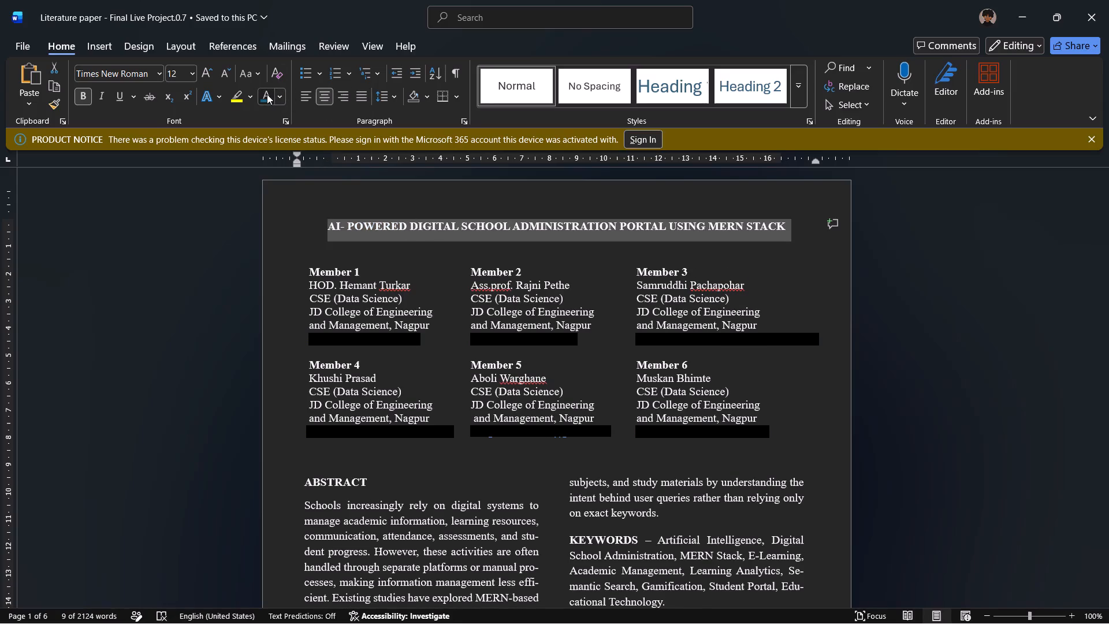
left_click(383, 258)
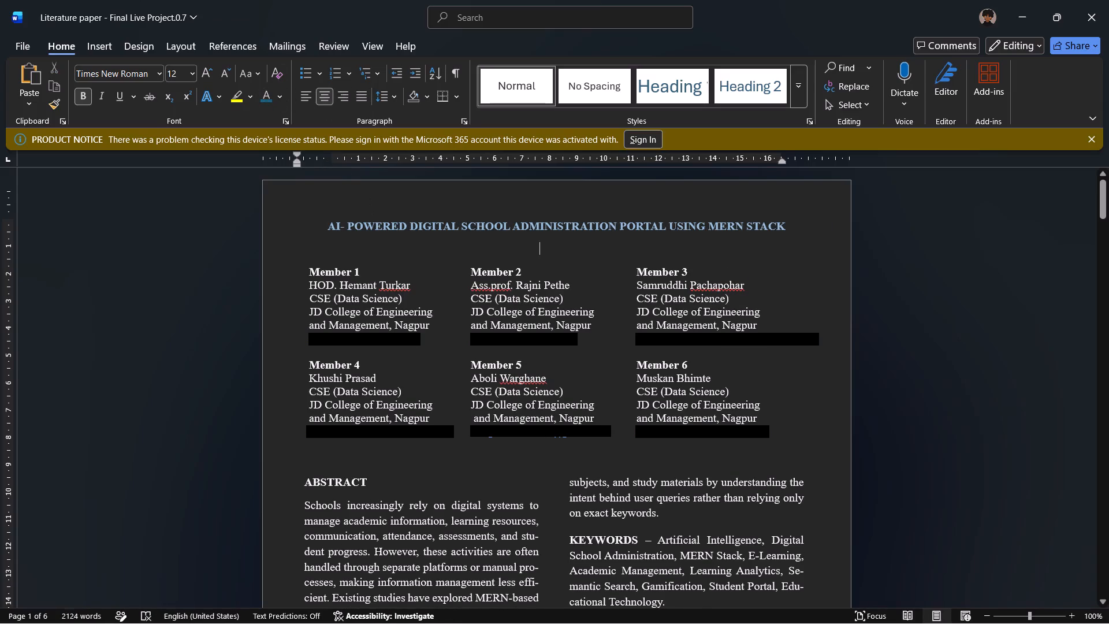
Set the literature paper title's font to Times New Roman.
left_click_drag(792, 222, 278, 217)
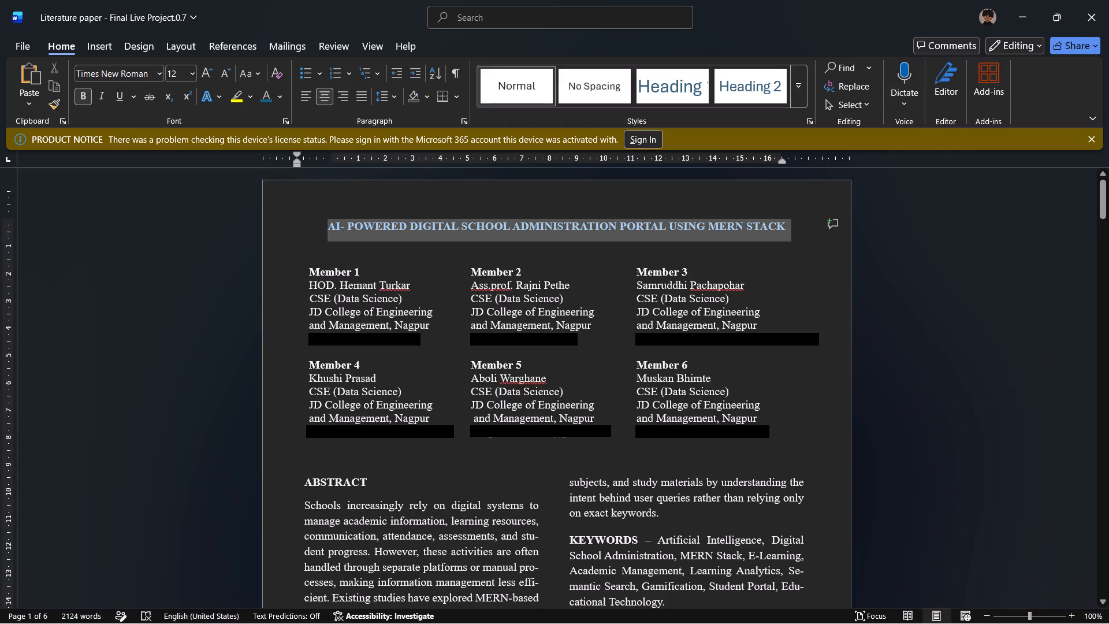
left_click_drag(278, 217, 263, 217)
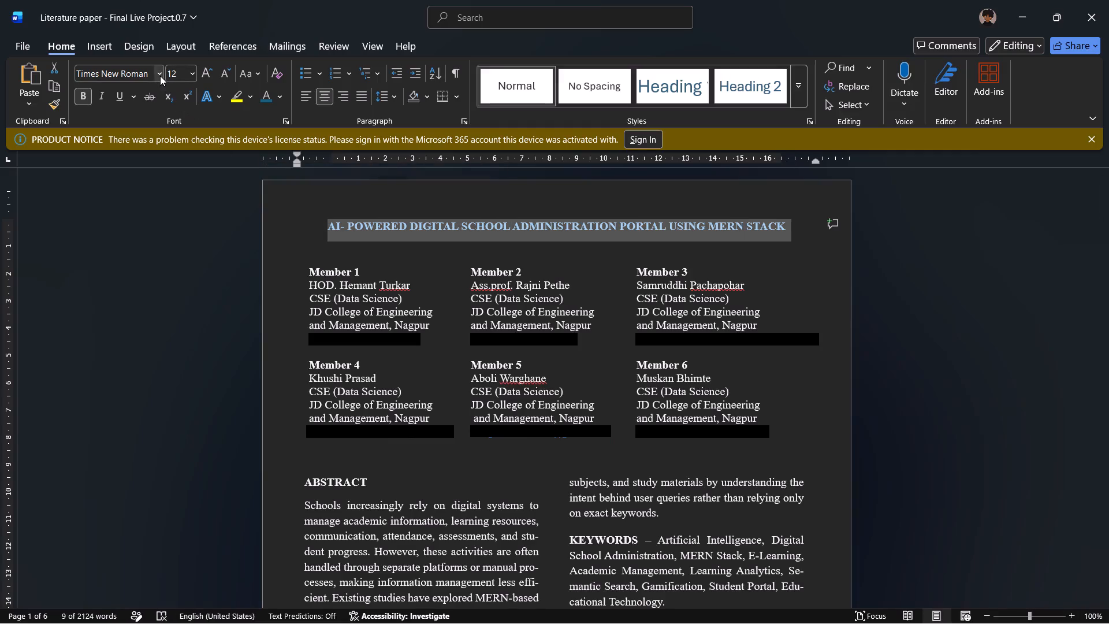
left_click(160, 76)
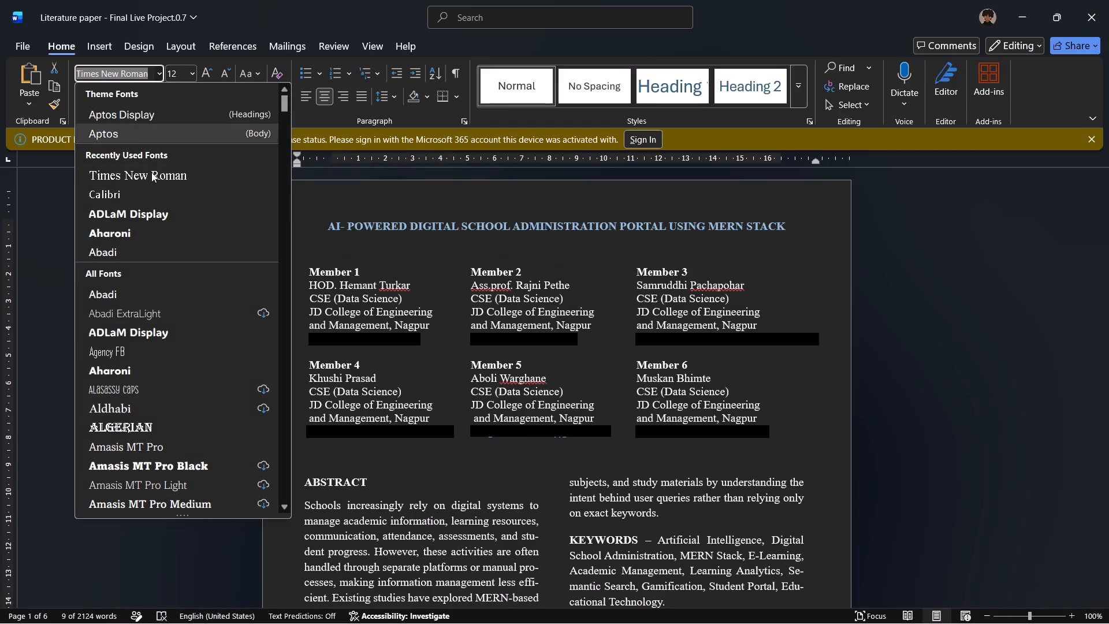
left_click(151, 176)
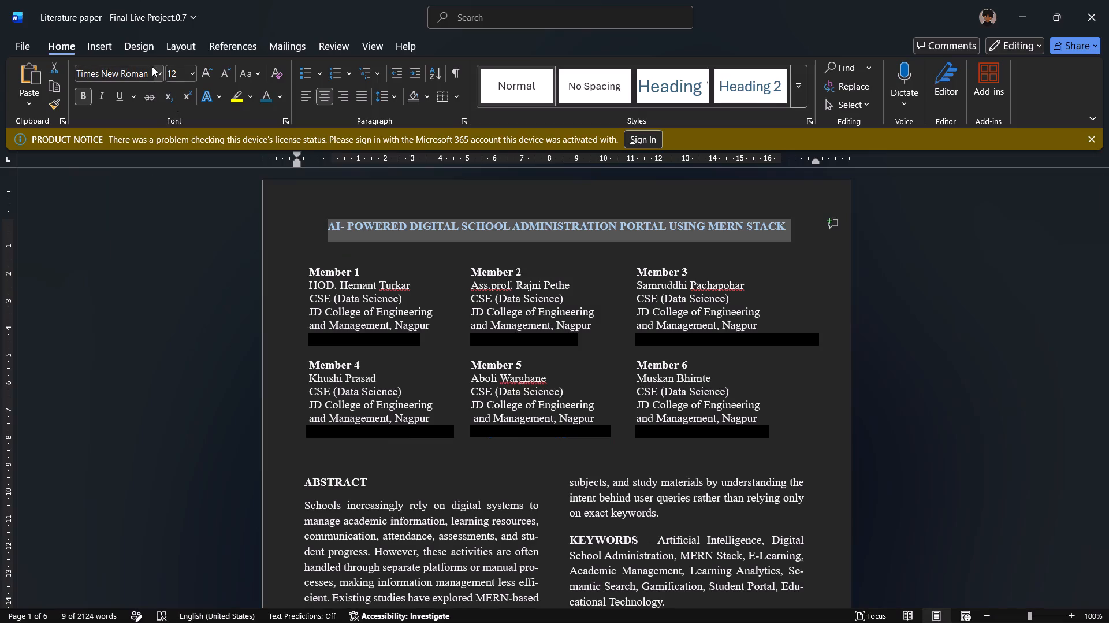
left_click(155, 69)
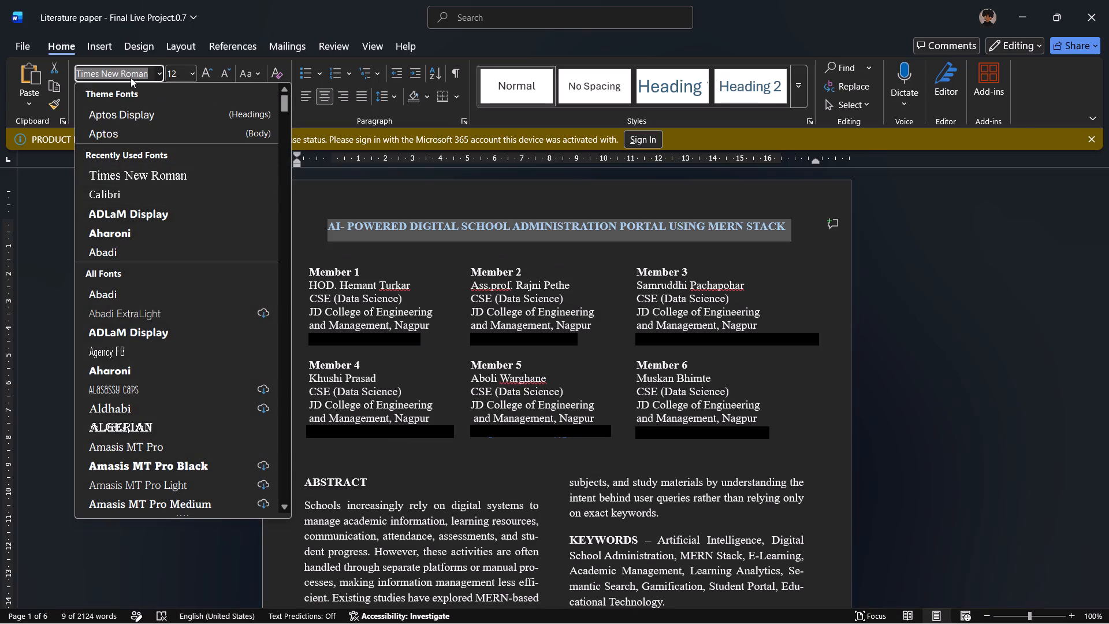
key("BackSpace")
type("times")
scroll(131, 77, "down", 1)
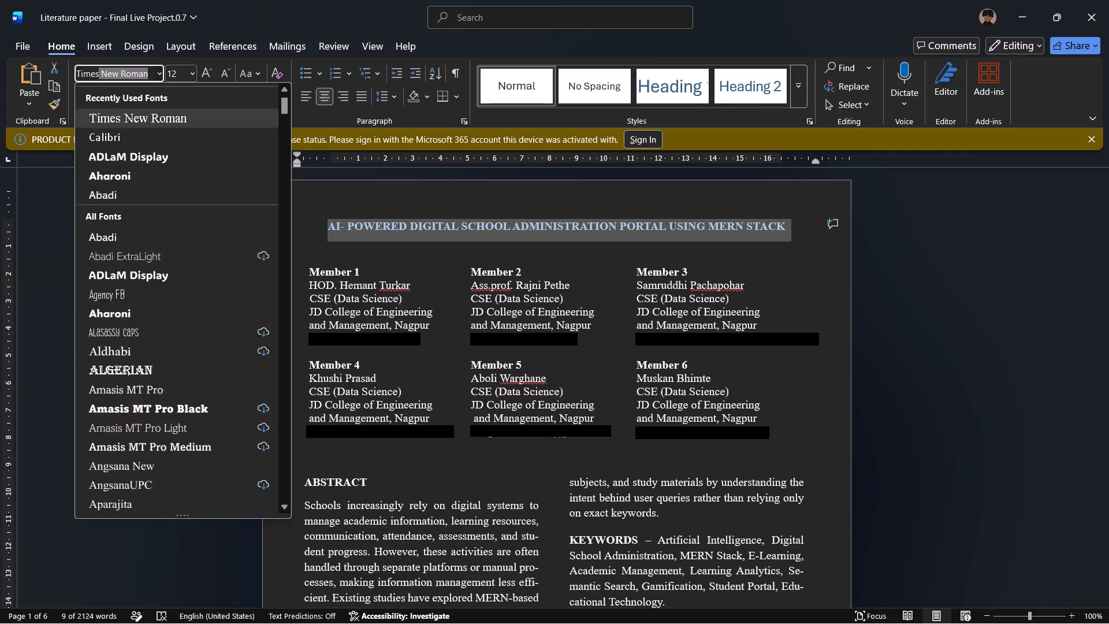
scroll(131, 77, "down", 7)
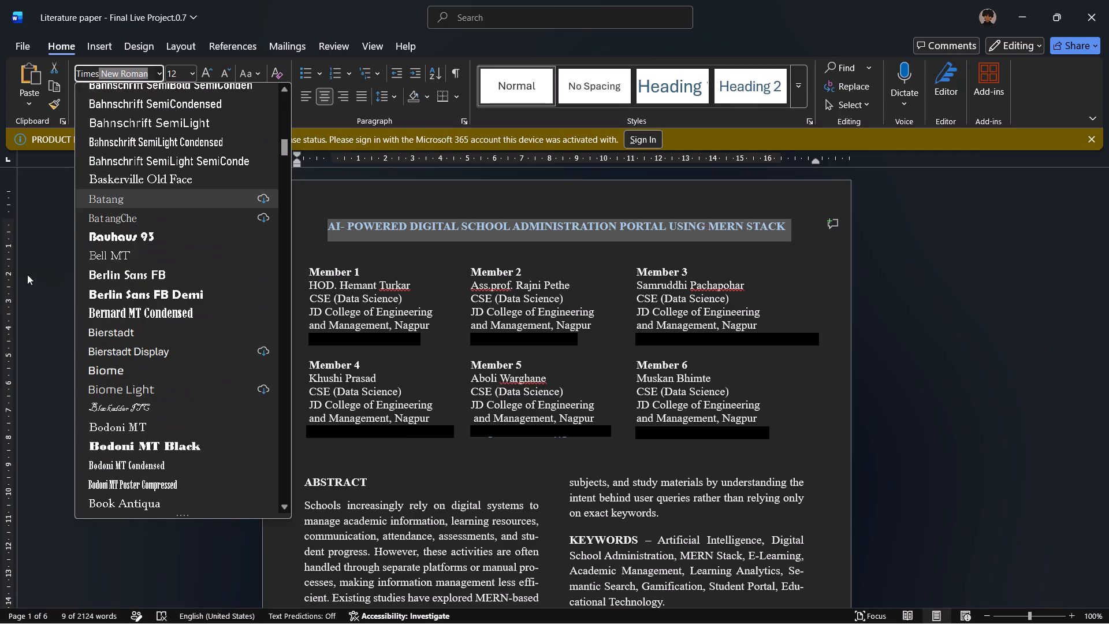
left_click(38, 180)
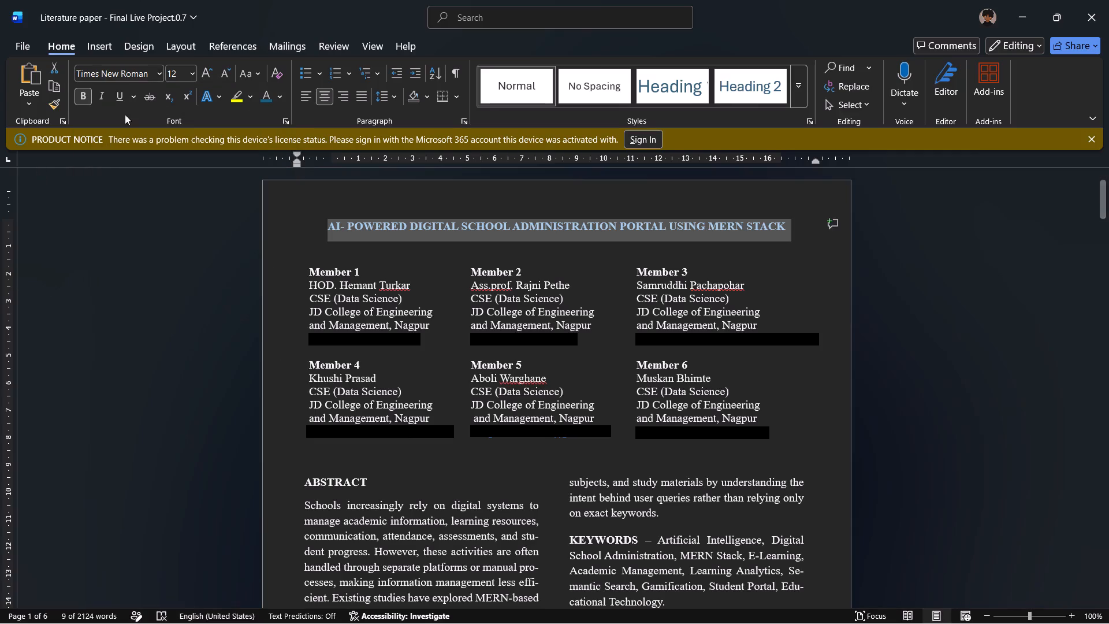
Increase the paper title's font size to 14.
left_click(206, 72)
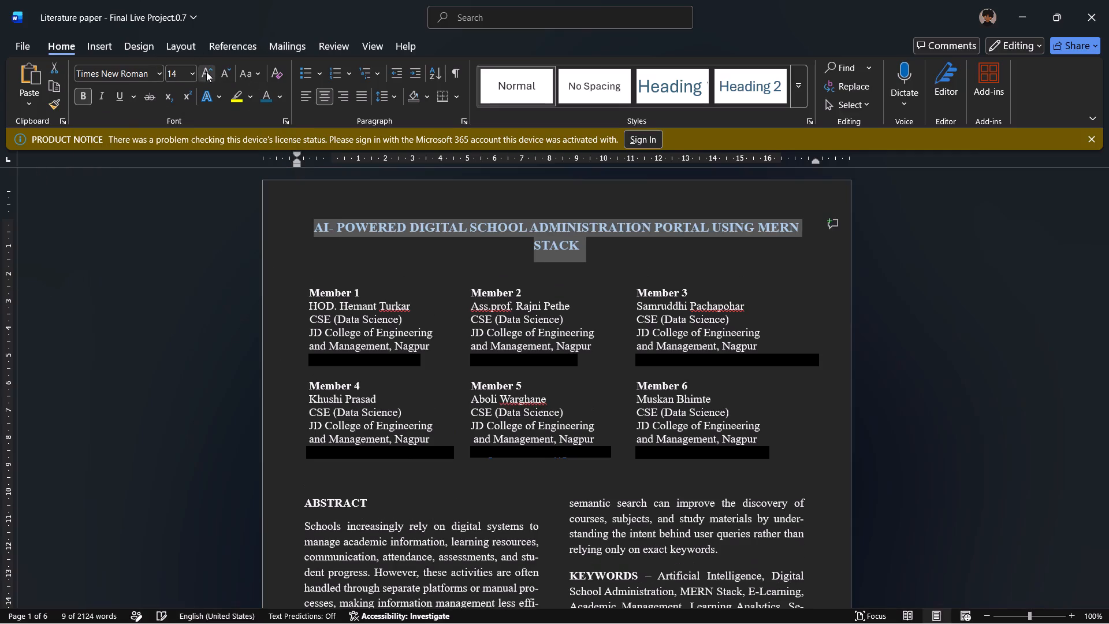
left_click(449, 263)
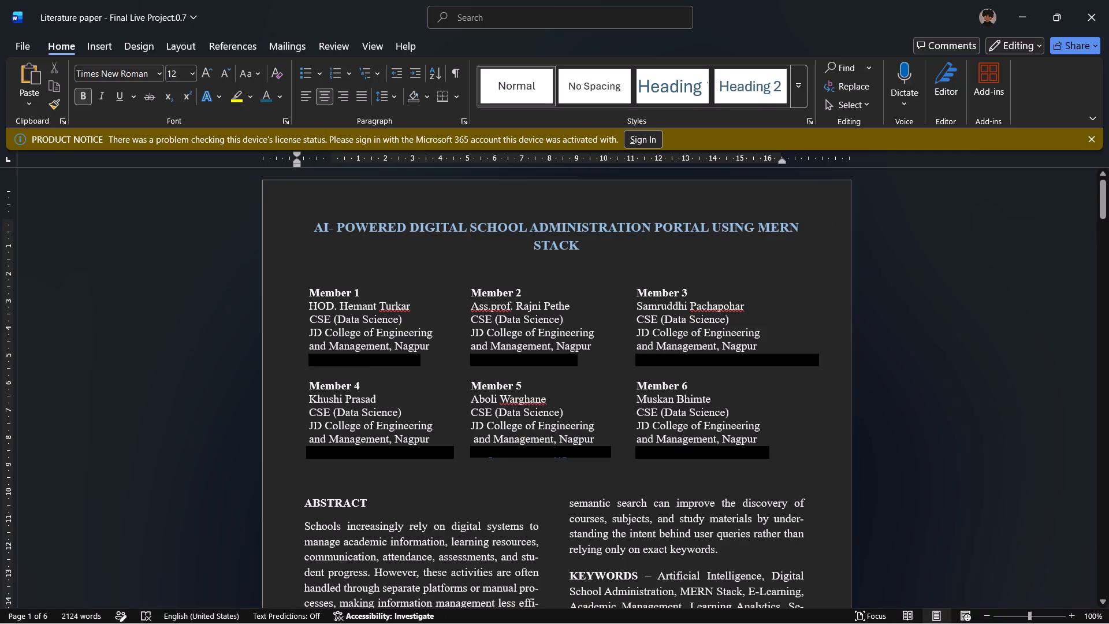
Insert spaces before USING in the title so that USING MERN STACK moves onto the second line.
left_click(710, 227)
key("space")
key("space")
key("space")
key("space")
key("space")
key("space")
key("space")
key("space")
key("space")
key("space")
key("space")
key("space")
key("space")
key("space")
key("space")
key("space")
key("space")
key("space")
key("space")
key("space")
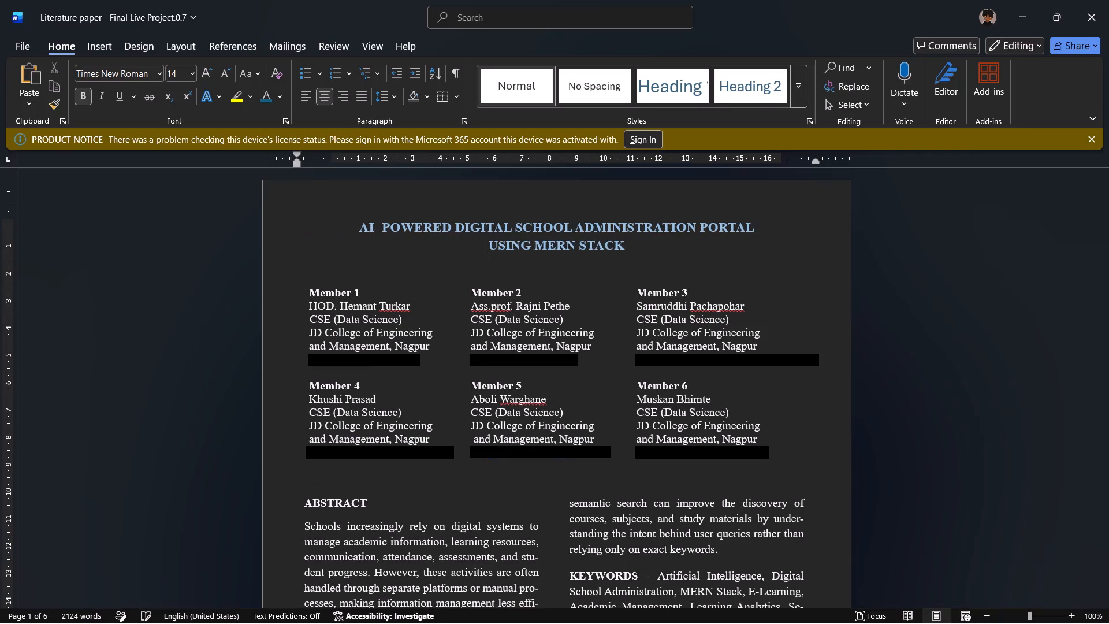
Justify the blank line between the title and the author block.
left_click_drag(638, 251, 350, 223)
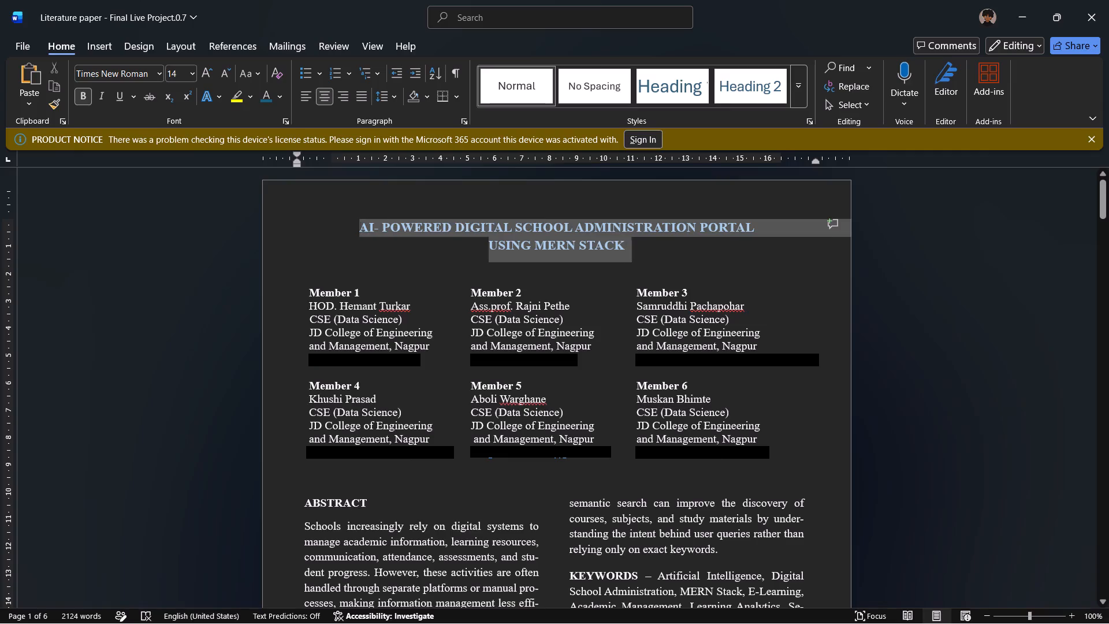
left_click_drag(350, 223, 306, 222)
left_click(367, 240)
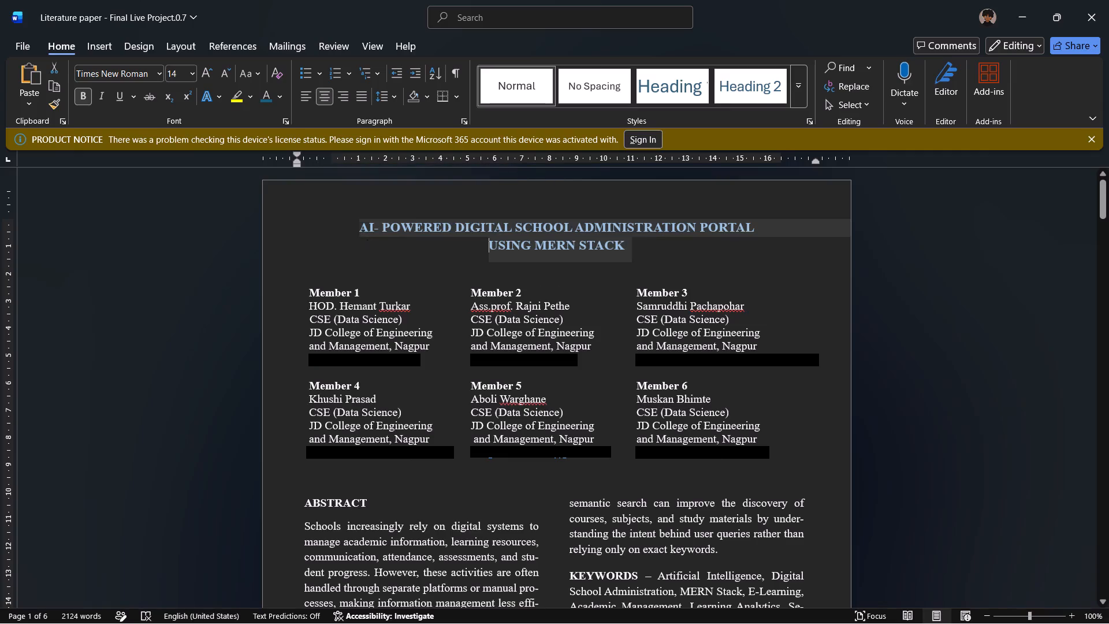
left_click(317, 275)
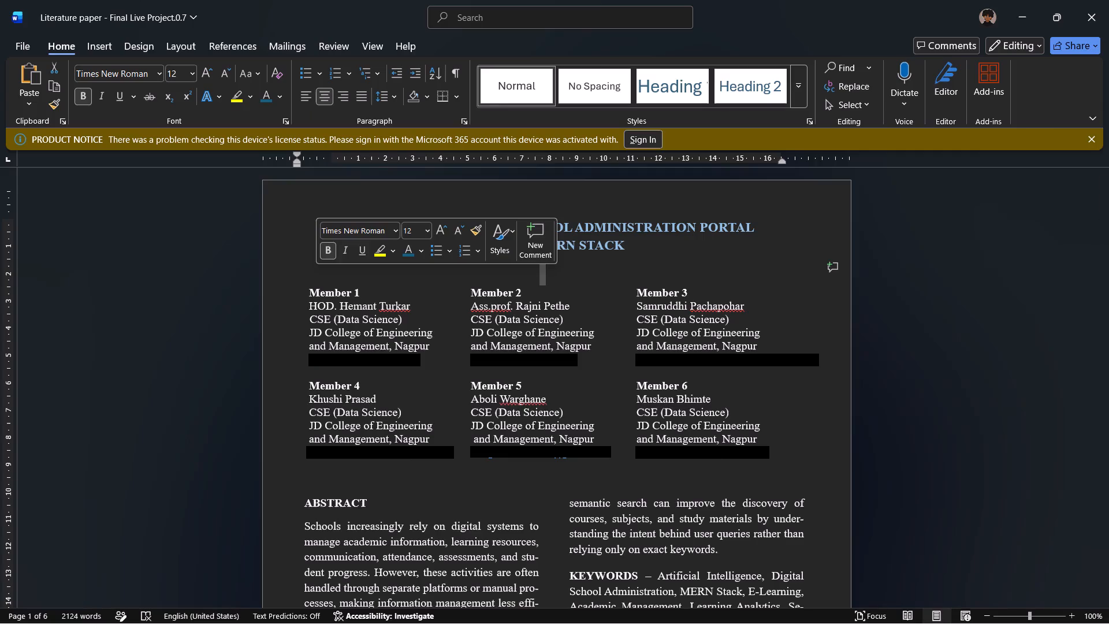
left_click(345, 278)
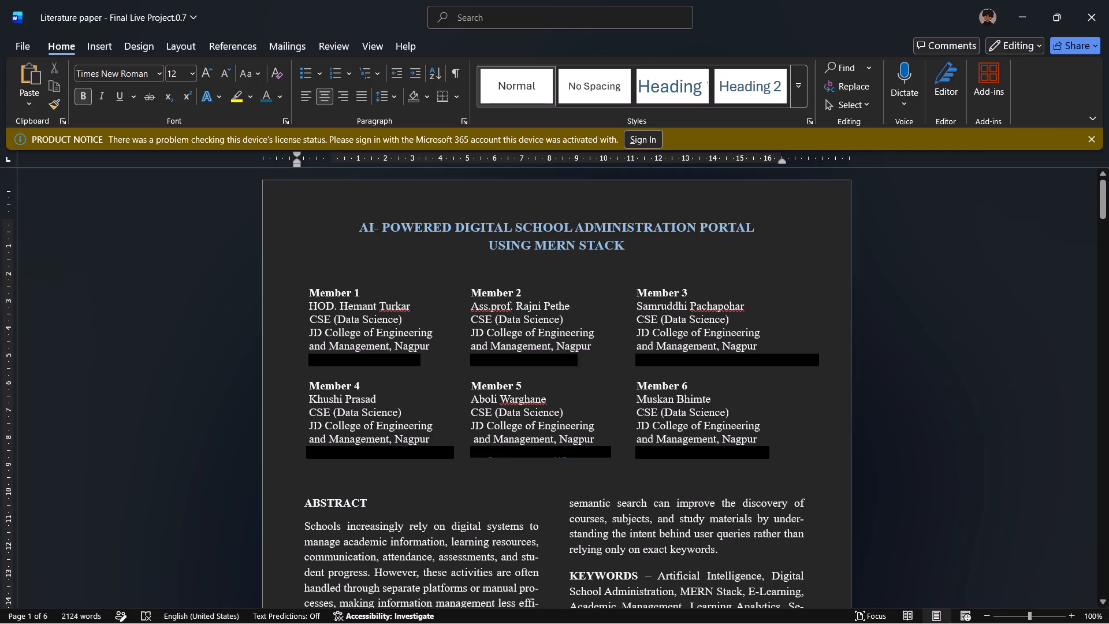
left_click(355, 95)
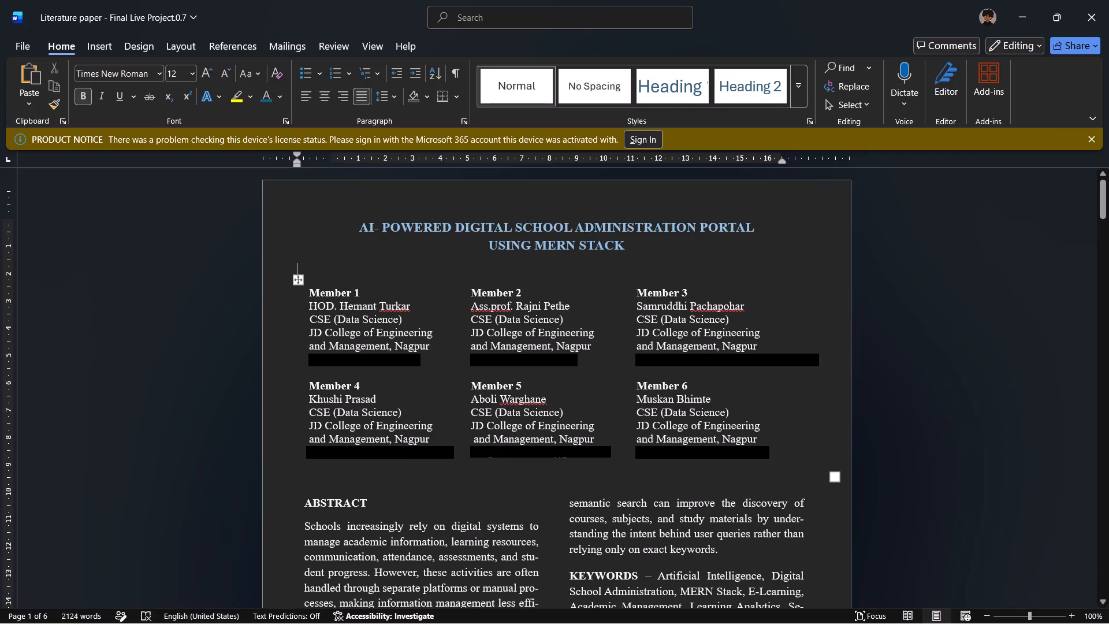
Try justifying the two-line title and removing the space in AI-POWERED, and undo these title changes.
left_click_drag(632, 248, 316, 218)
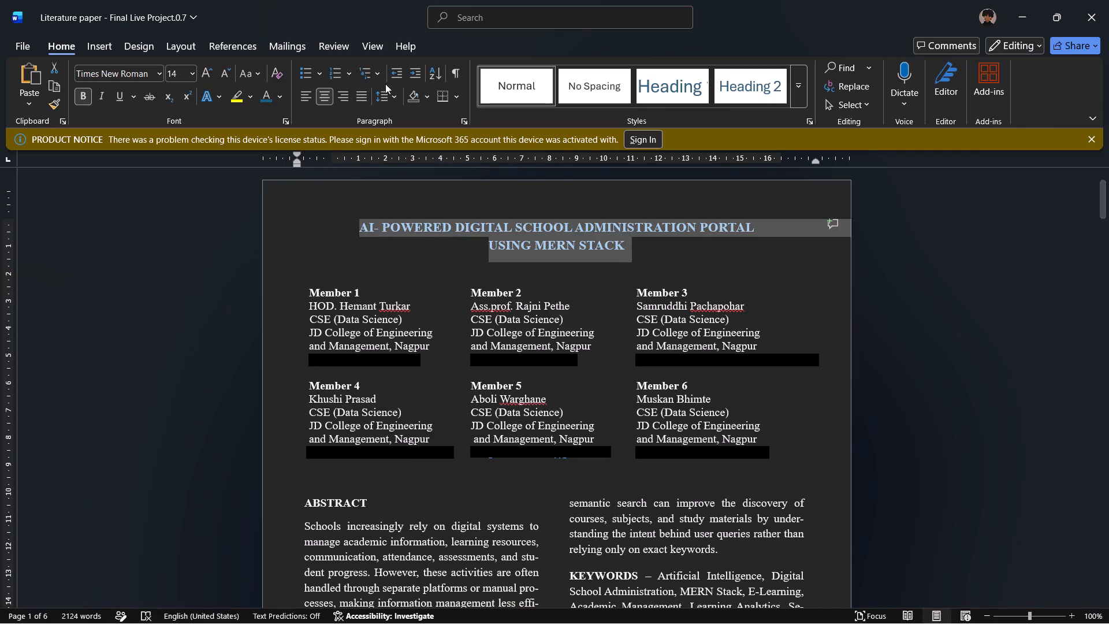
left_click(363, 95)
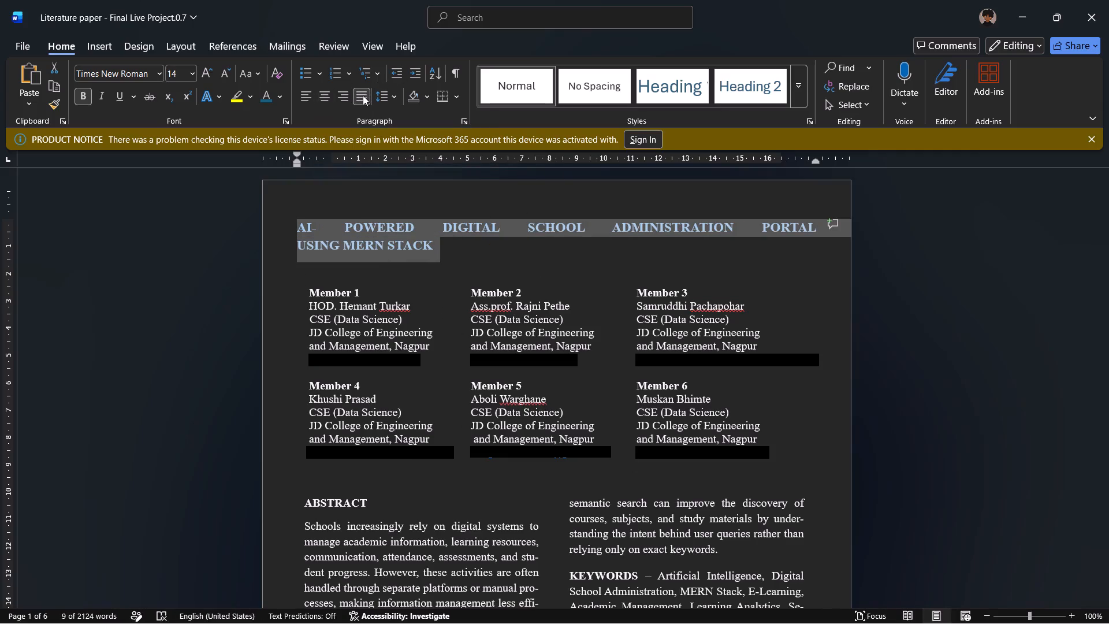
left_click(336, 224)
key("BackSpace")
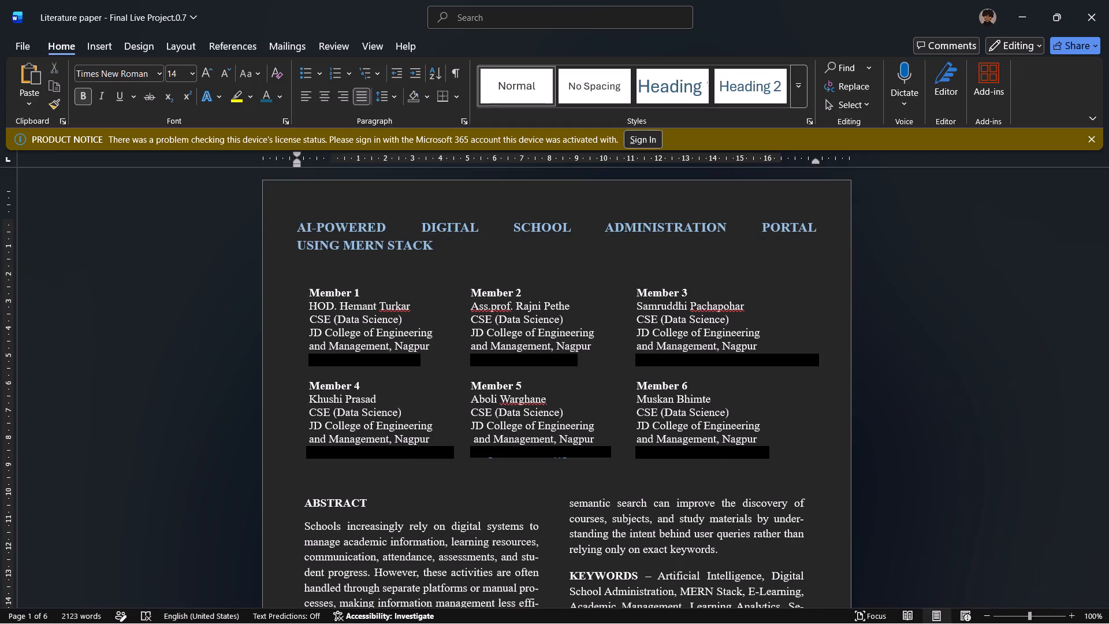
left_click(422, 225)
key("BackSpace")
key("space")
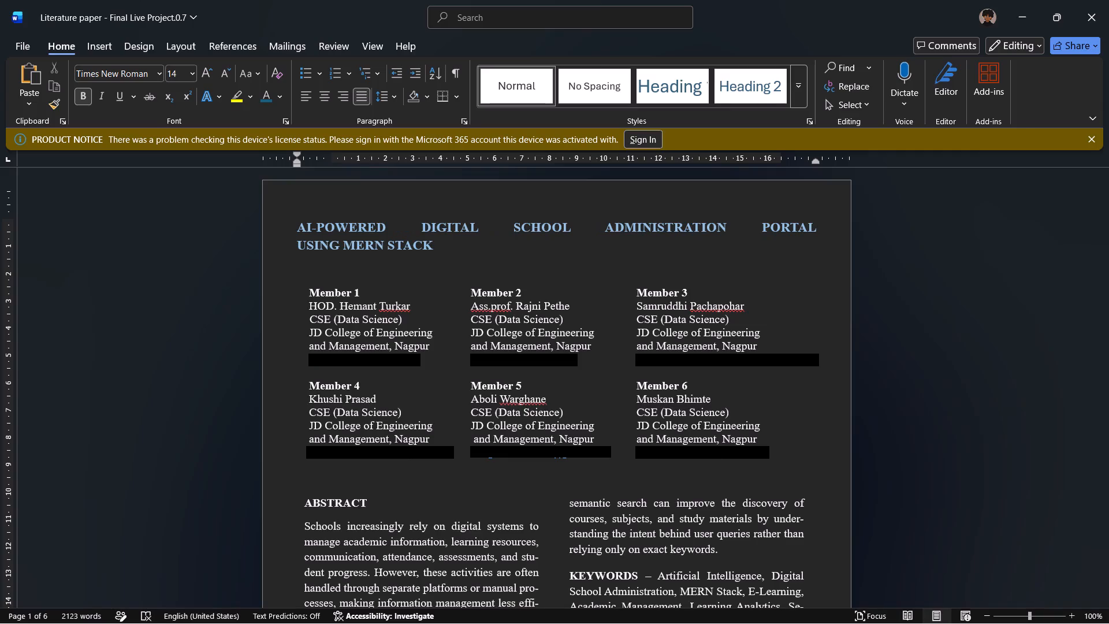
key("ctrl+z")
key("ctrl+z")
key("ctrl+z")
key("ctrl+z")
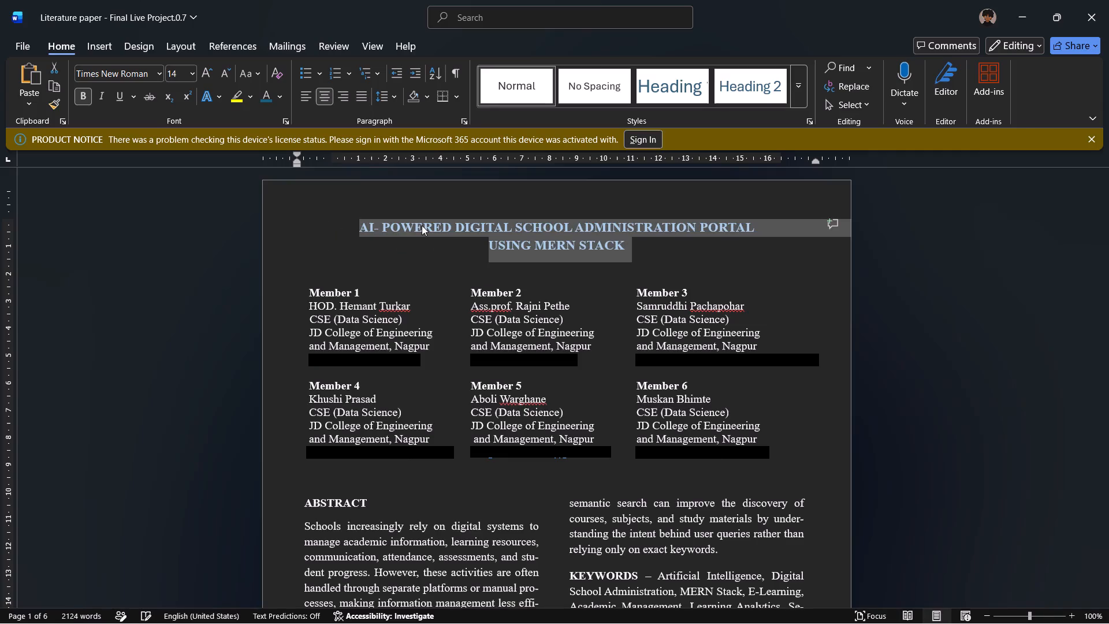
Reduce the two-line title's font size to 12.
left_click(229, 68)
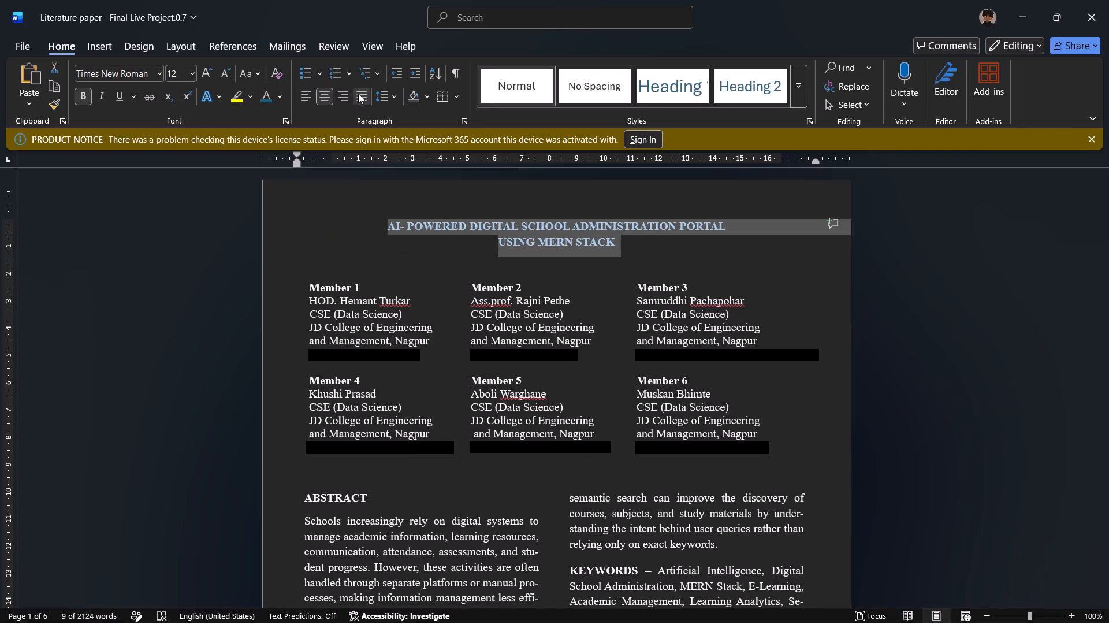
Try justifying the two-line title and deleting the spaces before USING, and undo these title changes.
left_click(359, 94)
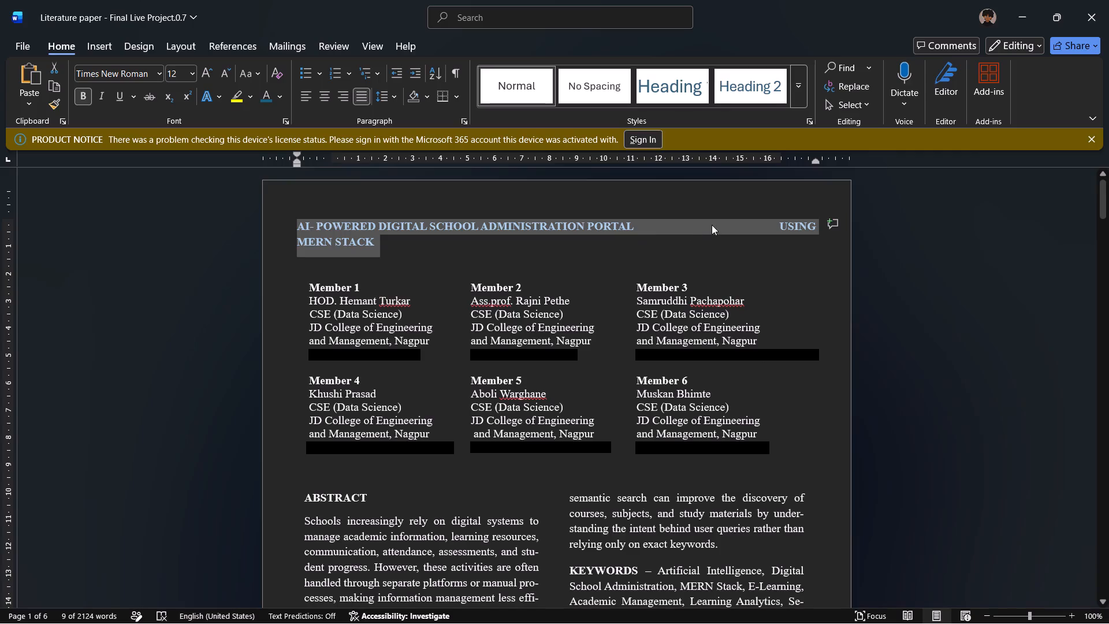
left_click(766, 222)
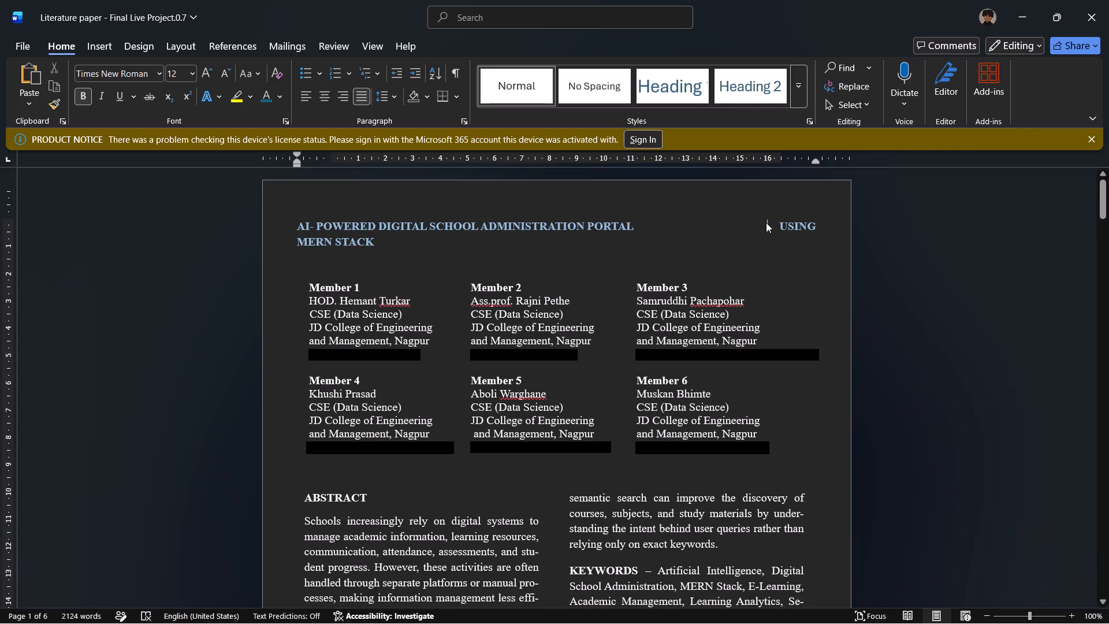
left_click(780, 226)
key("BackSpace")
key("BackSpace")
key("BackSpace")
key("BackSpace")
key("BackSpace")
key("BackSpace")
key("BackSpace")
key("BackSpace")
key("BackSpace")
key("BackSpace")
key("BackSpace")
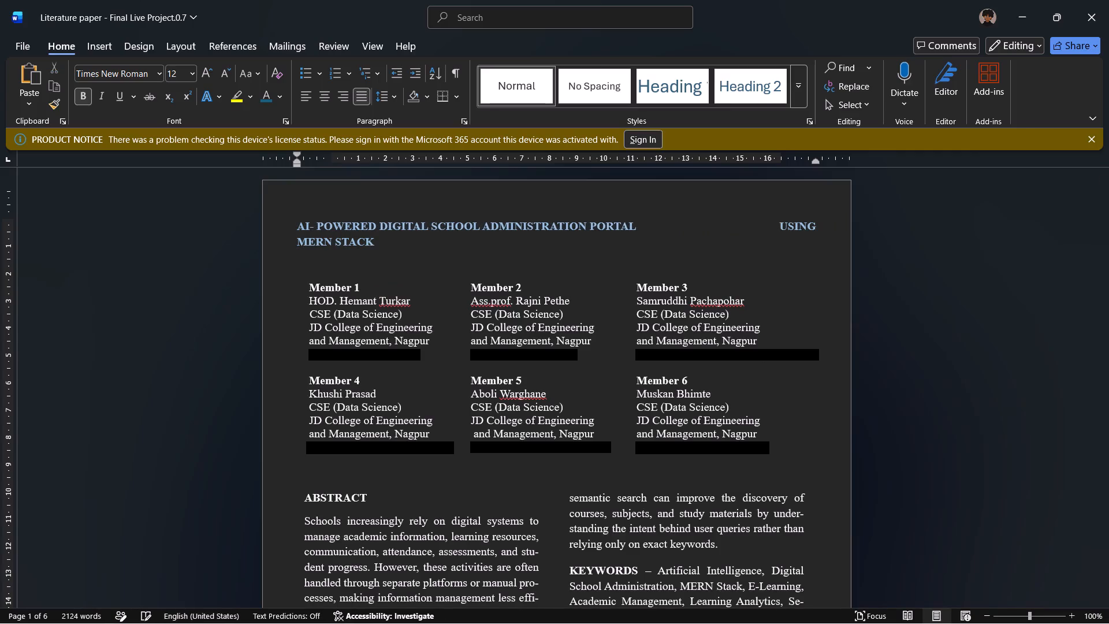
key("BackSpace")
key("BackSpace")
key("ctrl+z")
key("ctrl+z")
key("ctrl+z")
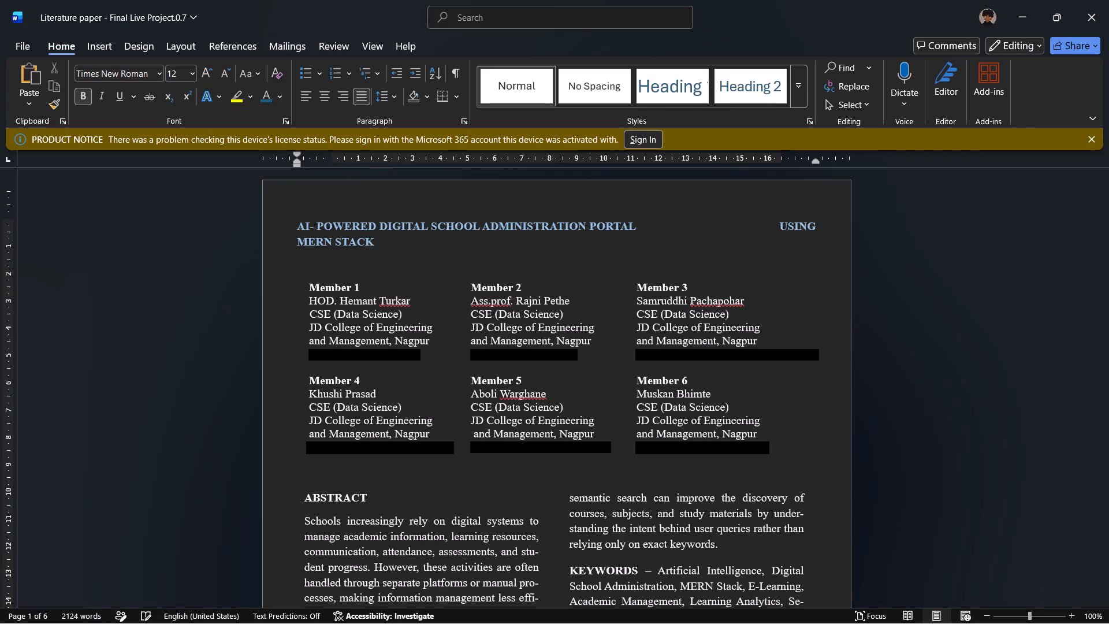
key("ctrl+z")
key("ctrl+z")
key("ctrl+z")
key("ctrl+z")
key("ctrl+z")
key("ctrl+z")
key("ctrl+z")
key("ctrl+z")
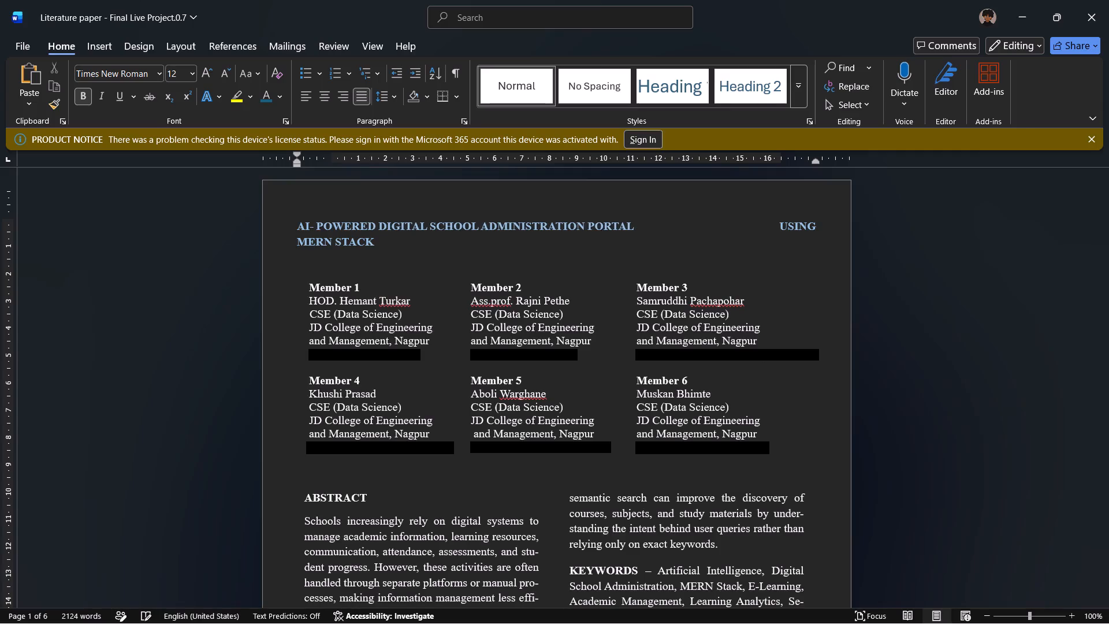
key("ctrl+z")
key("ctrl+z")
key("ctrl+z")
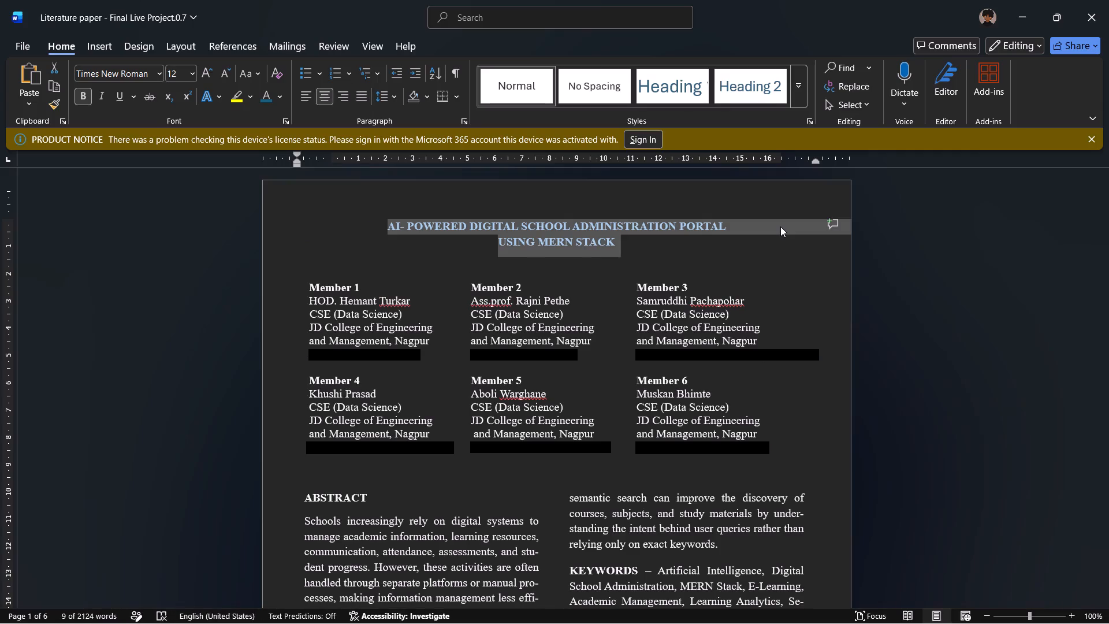
Undo the title's earlier font size reduction and the spaces inserted before USING.
key("ctrl+z")
key("ctrl+z")
key("ctrl+z")
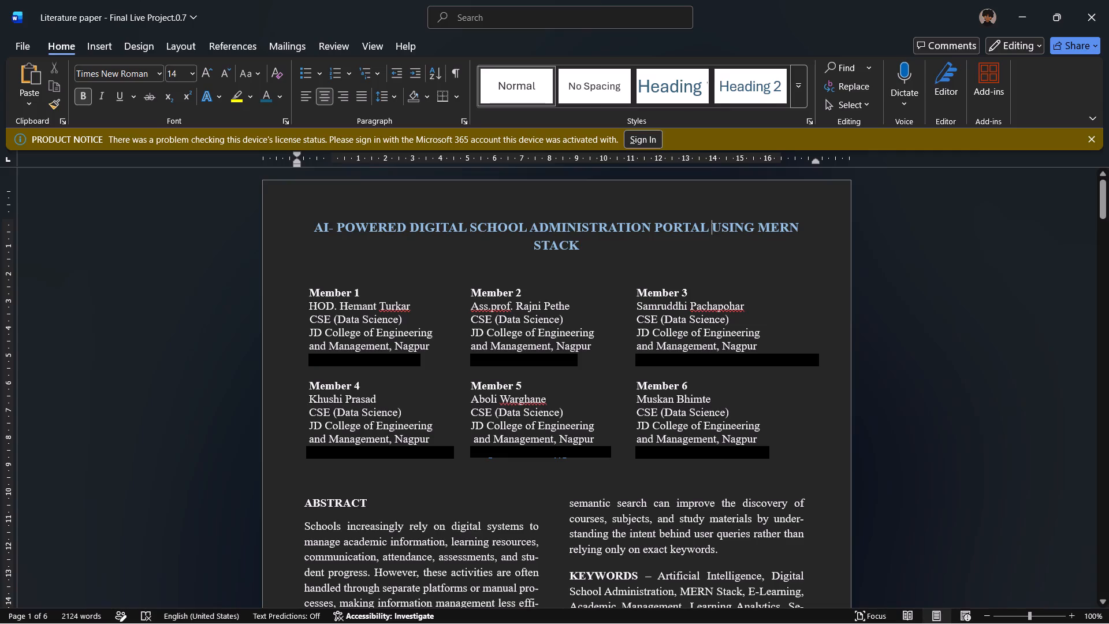
Reduce the whole title's font size to 12.
left_click_drag(576, 246, 257, 211)
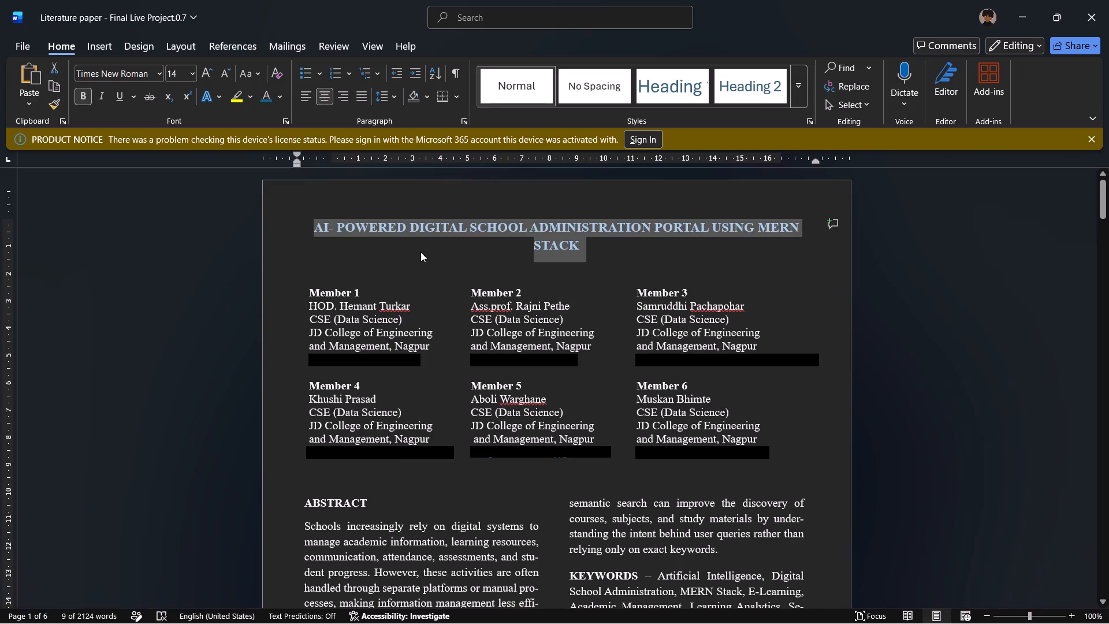
left_click(228, 68)
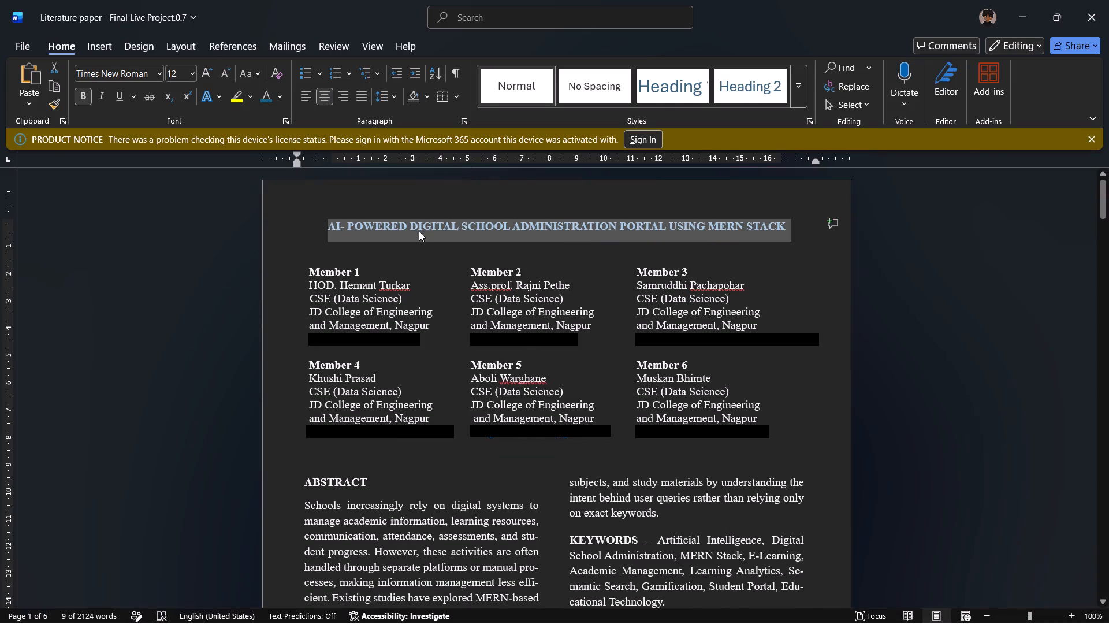
left_click(419, 231)
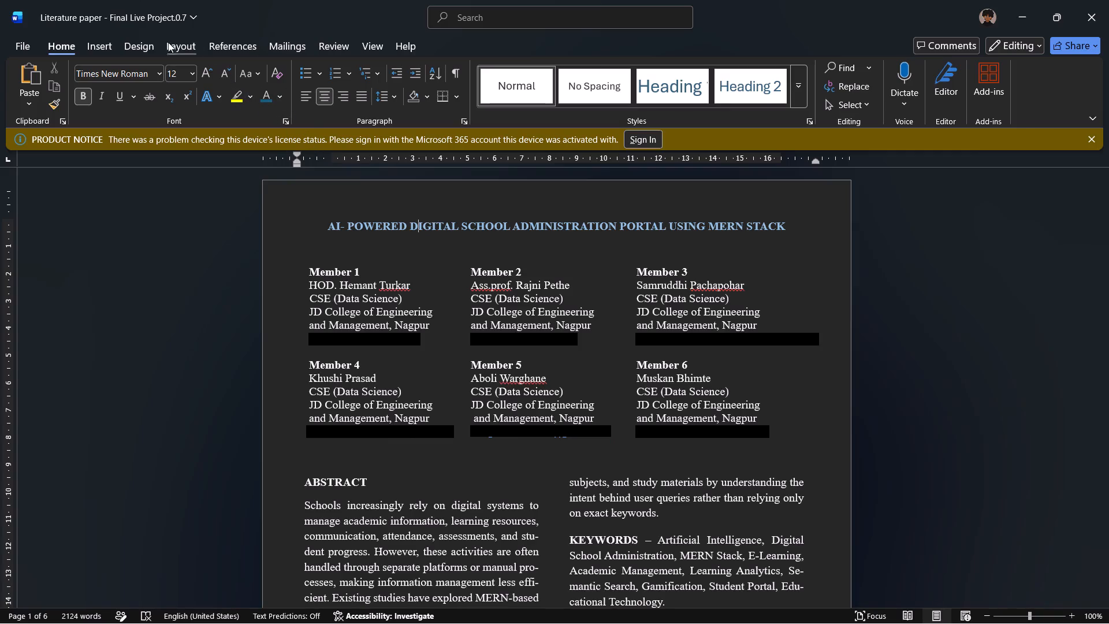
Draw a straight horizontal line shape just beneath the title, spanning from before AI- to slightly past STACK.
left_click(145, 46)
left_click(110, 50)
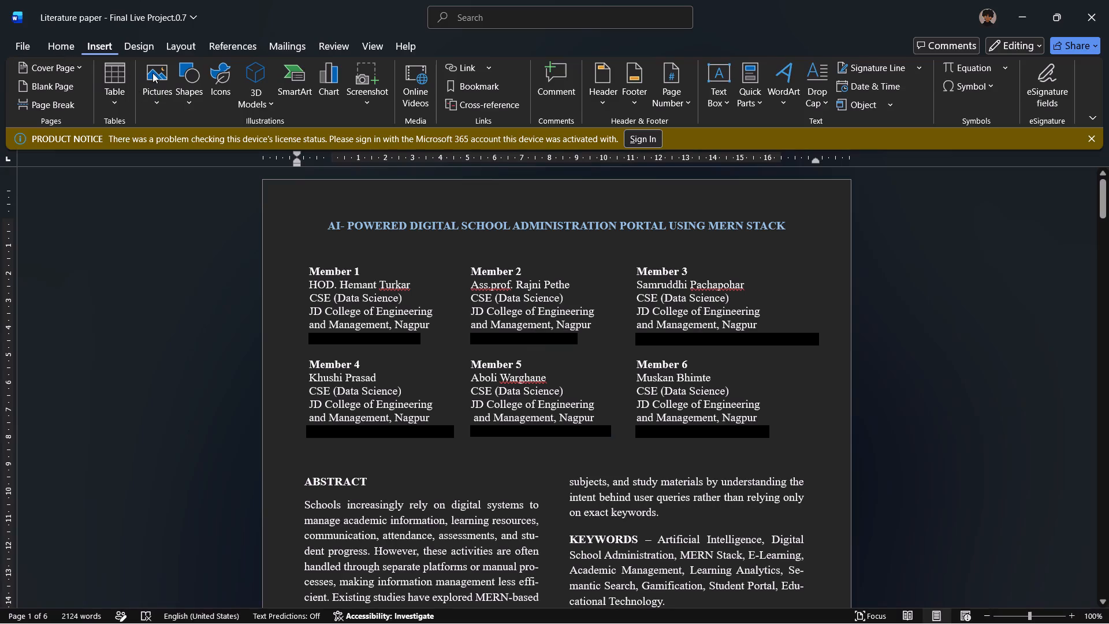
left_click(184, 81)
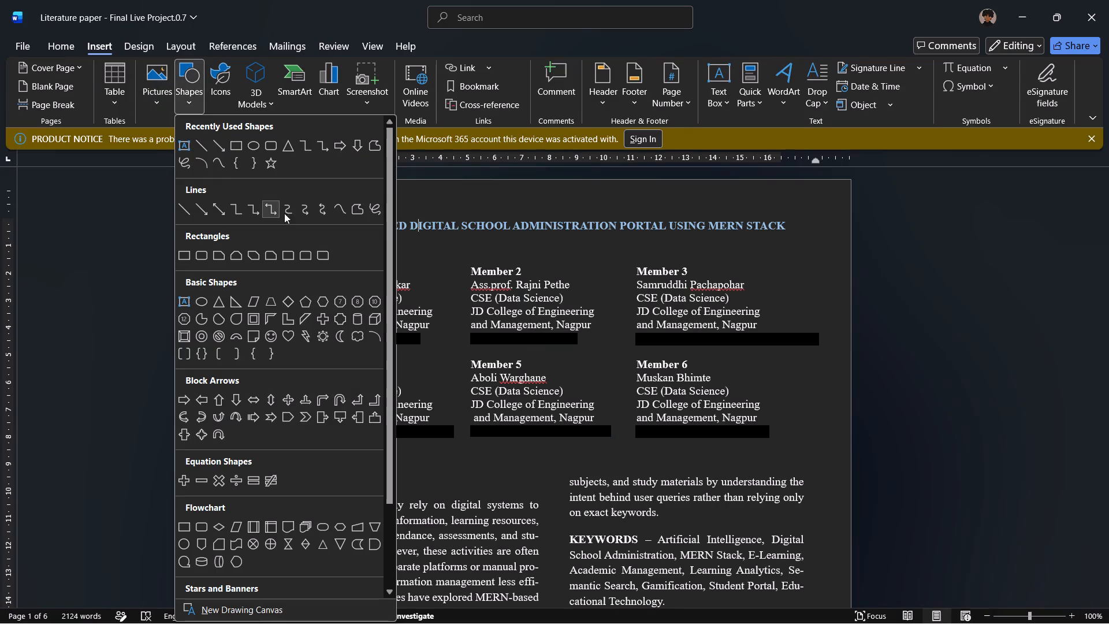
left_click(203, 141)
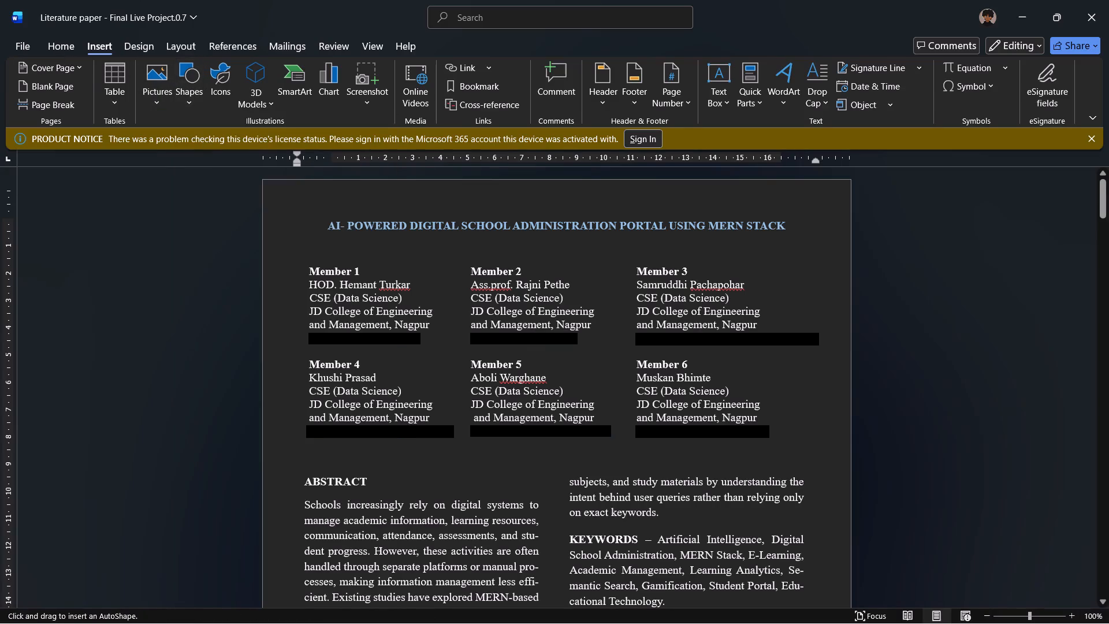
left_click_drag(317, 234, 631, 228)
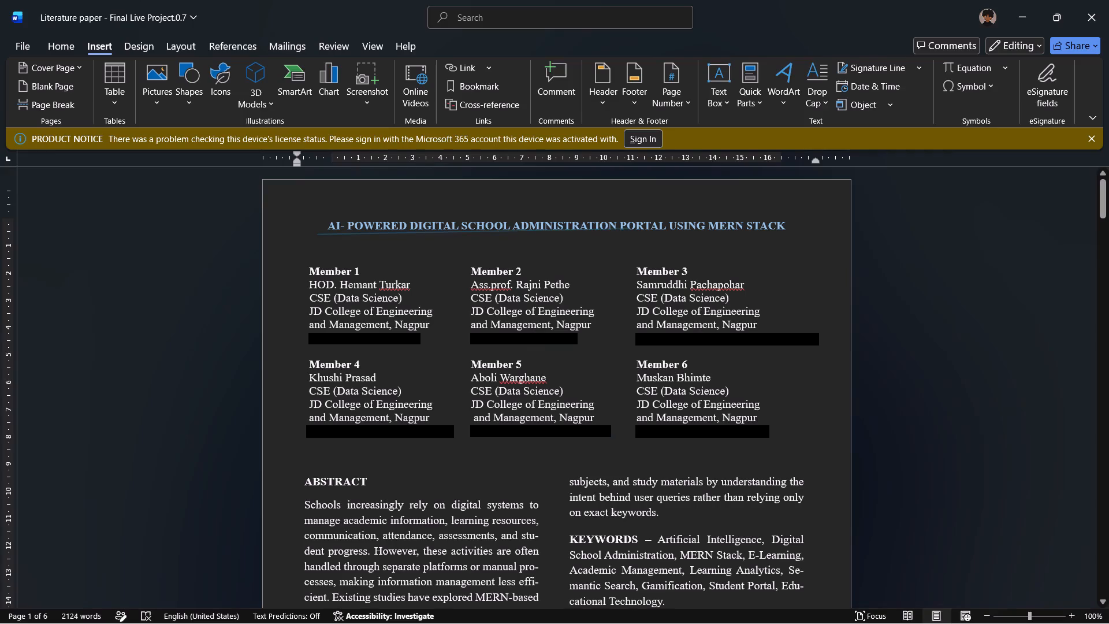
left_click_drag(631, 228, 784, 235)
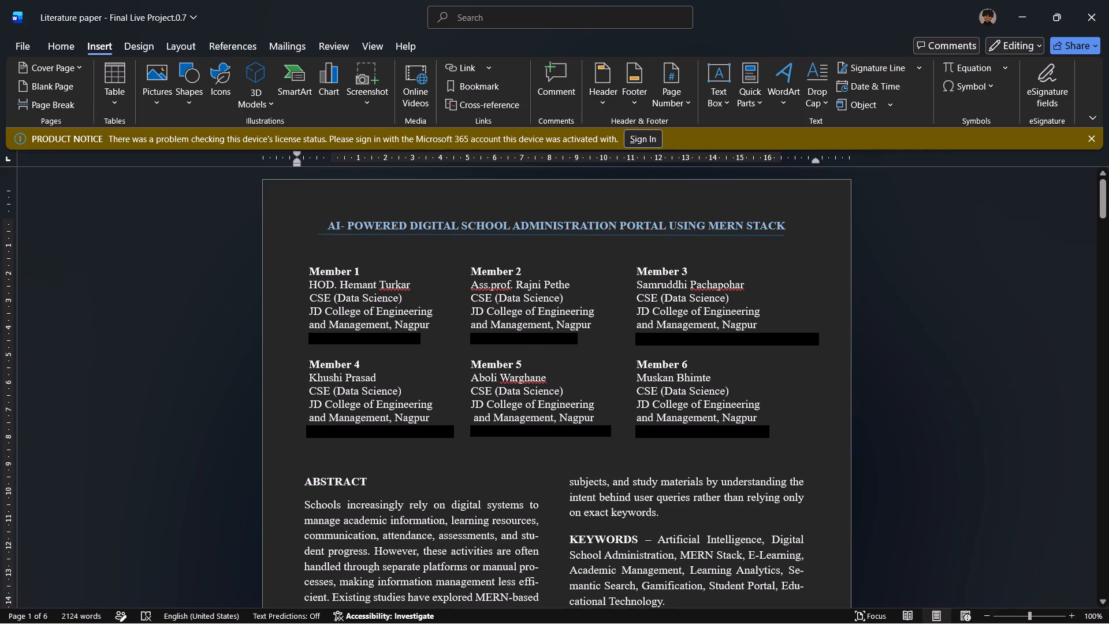
left_click_drag(784, 235, 792, 235)
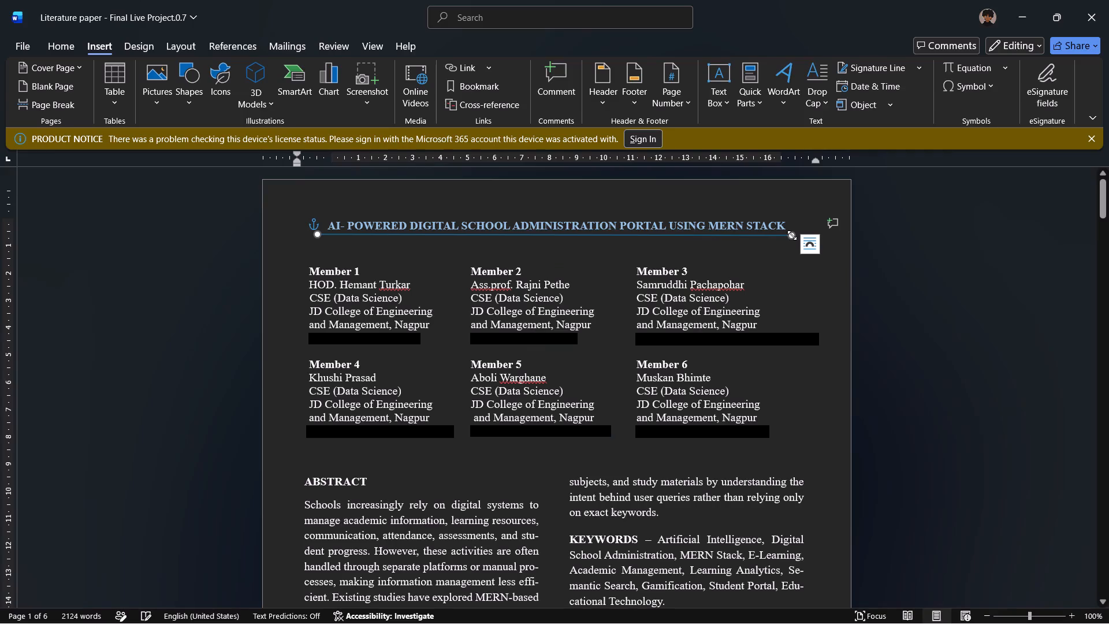
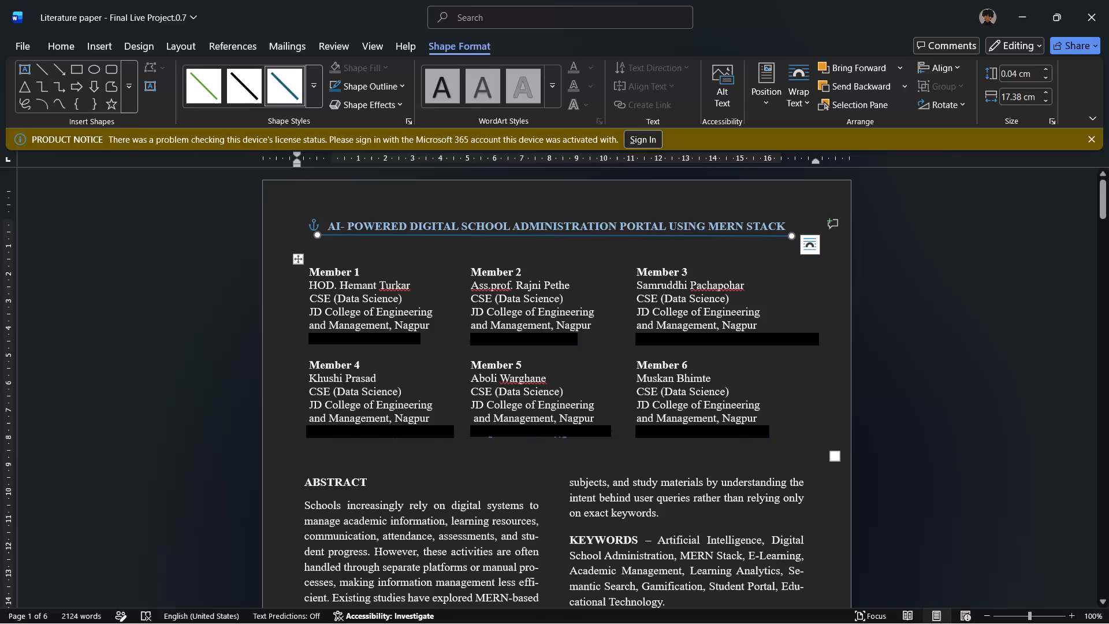
Move the horizontal line beneath the title slightly lower, leaving a small gap between it and the title text.
left_click(650, 242)
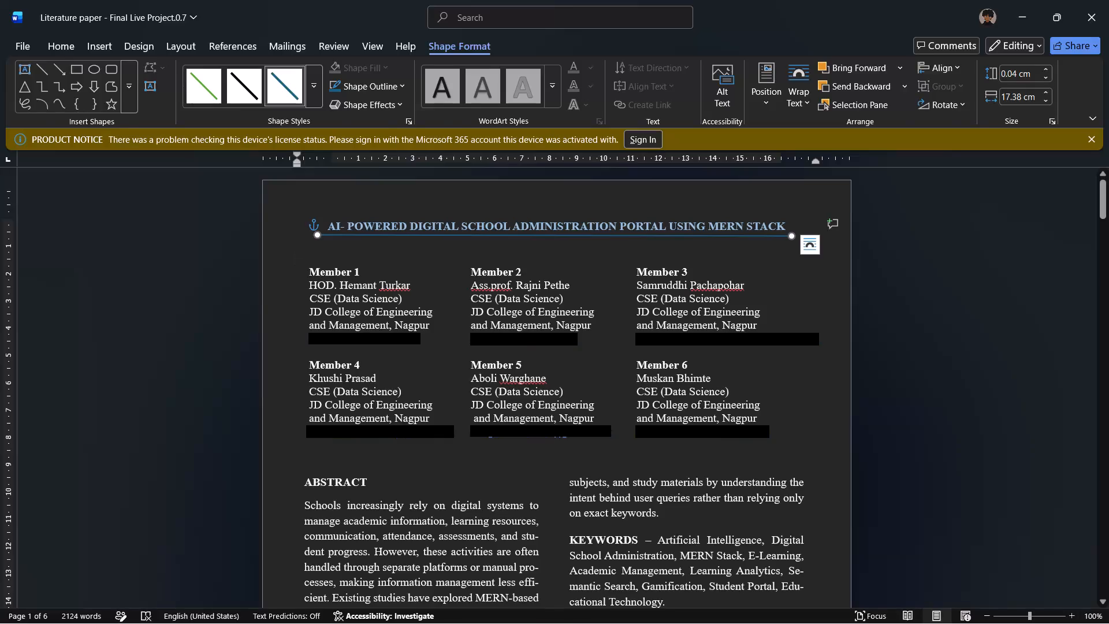
left_click(596, 235)
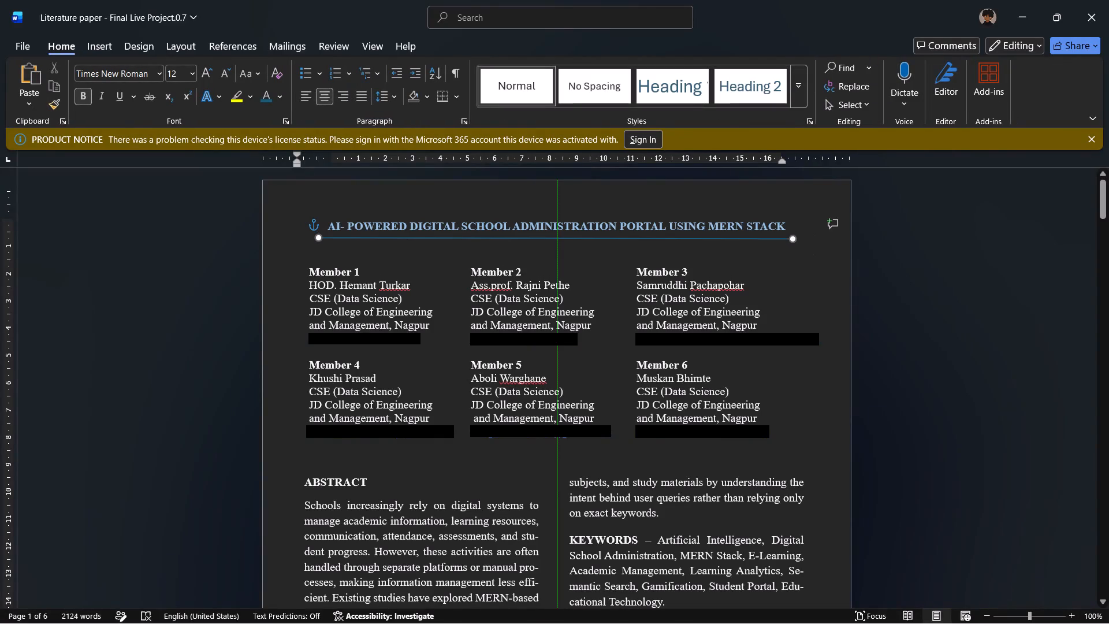
left_click(657, 269)
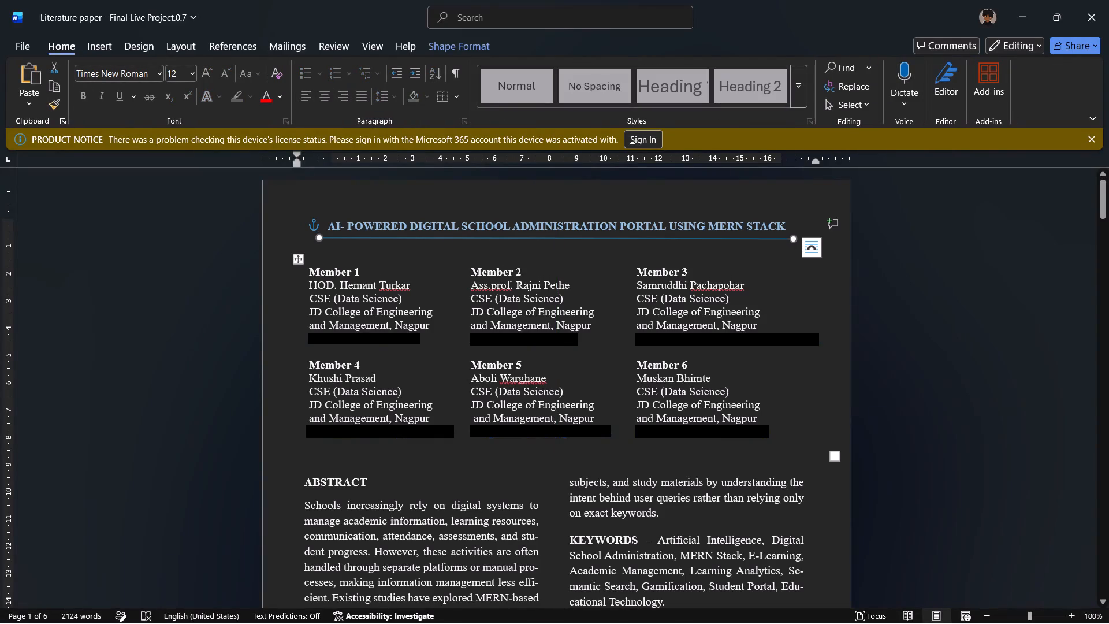
Save the literature paper document.
scroll(593, 261, "down", 1)
scroll(593, 261, "up", 1)
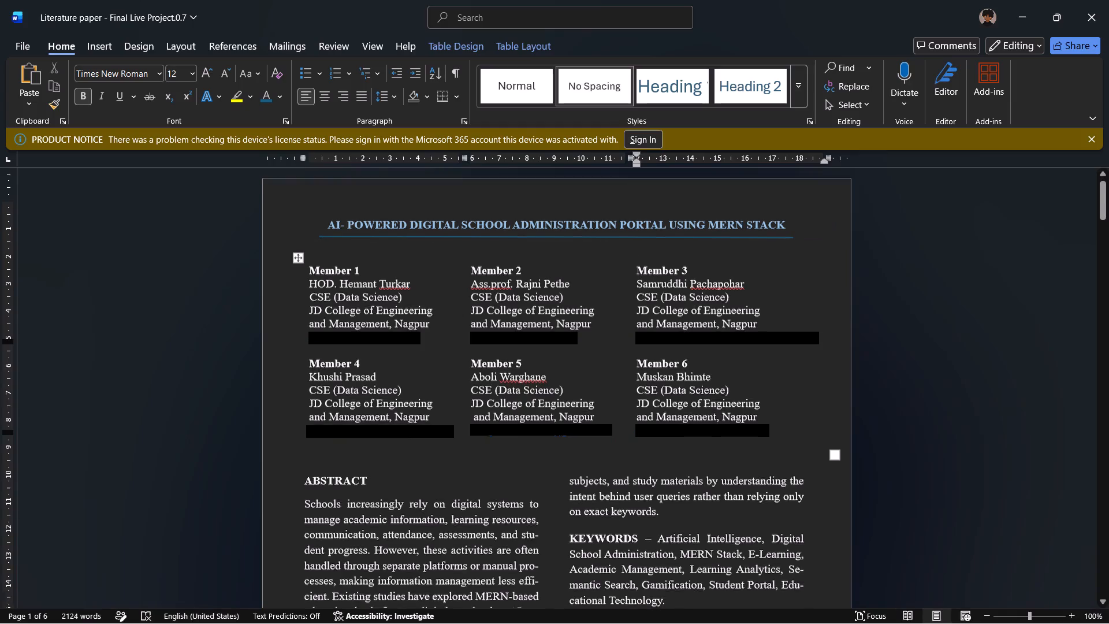
scroll(593, 261, "up", 1)
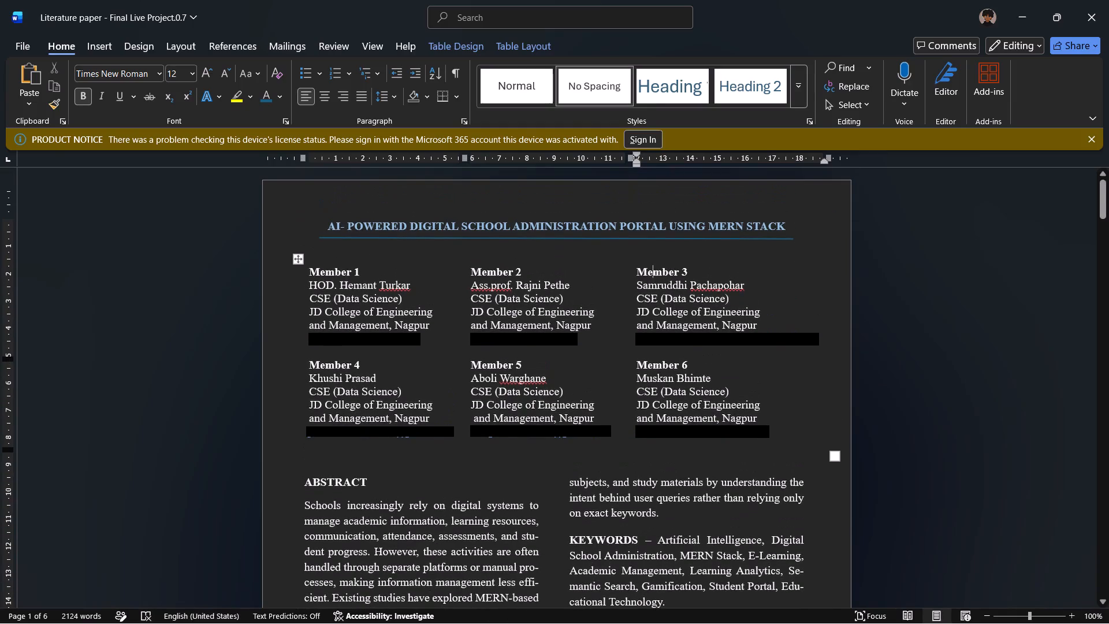
key("ctrl+s")
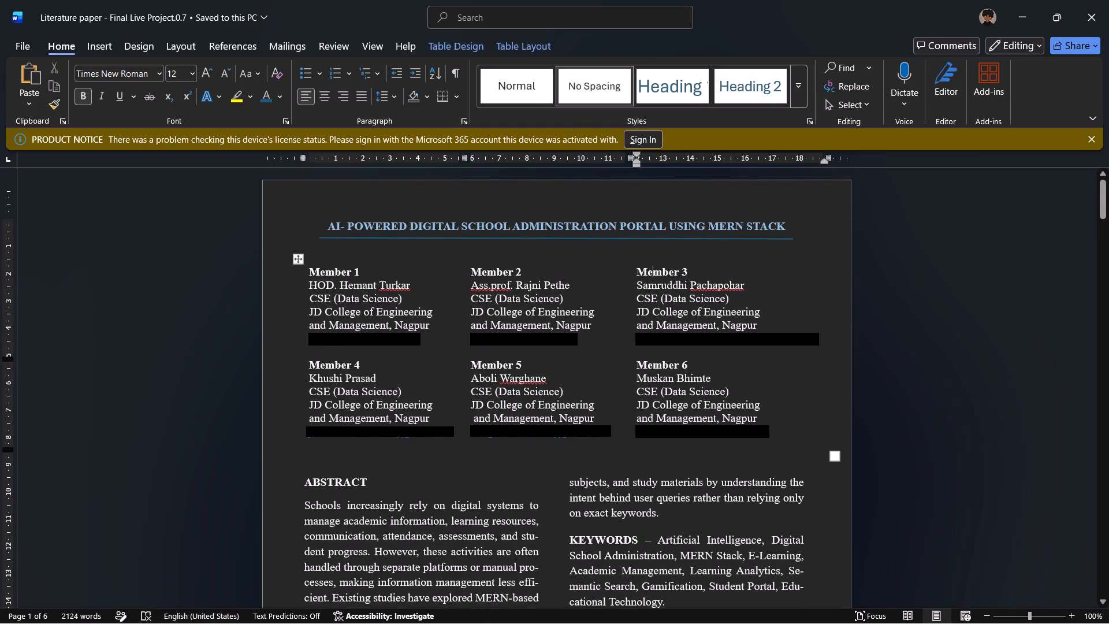
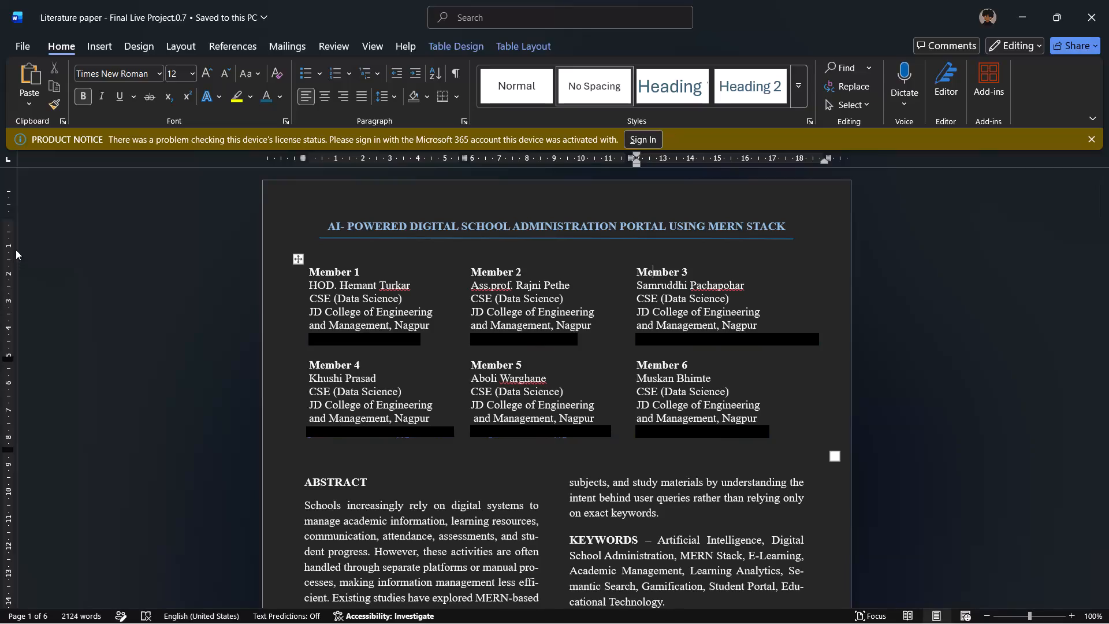
Bring up the Save As options for the literature paper document.
left_click(24, 44)
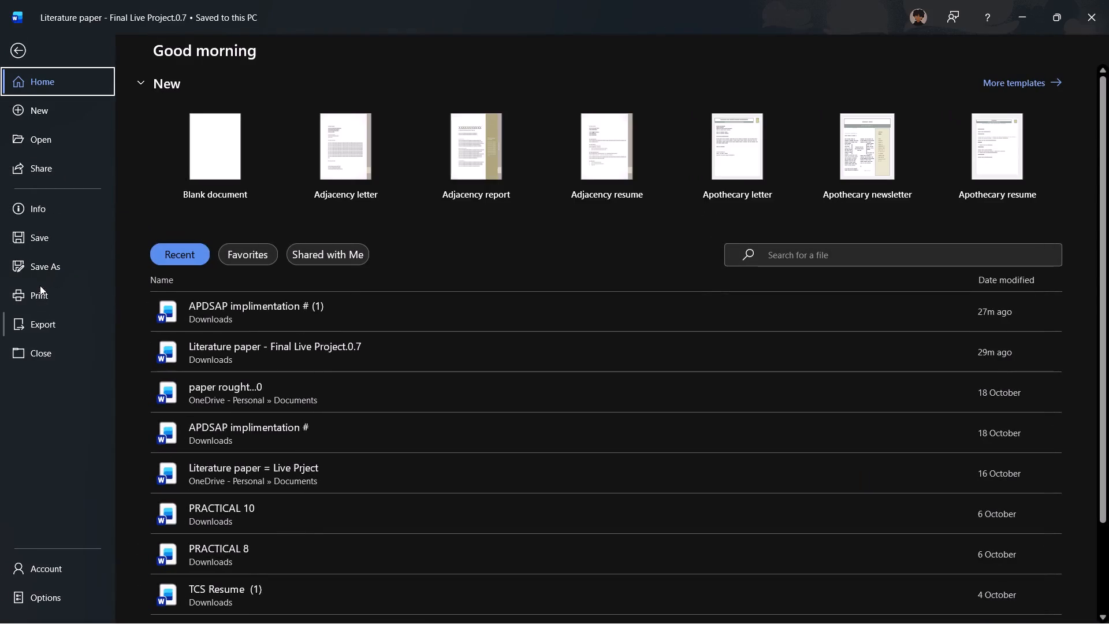
left_click(41, 268)
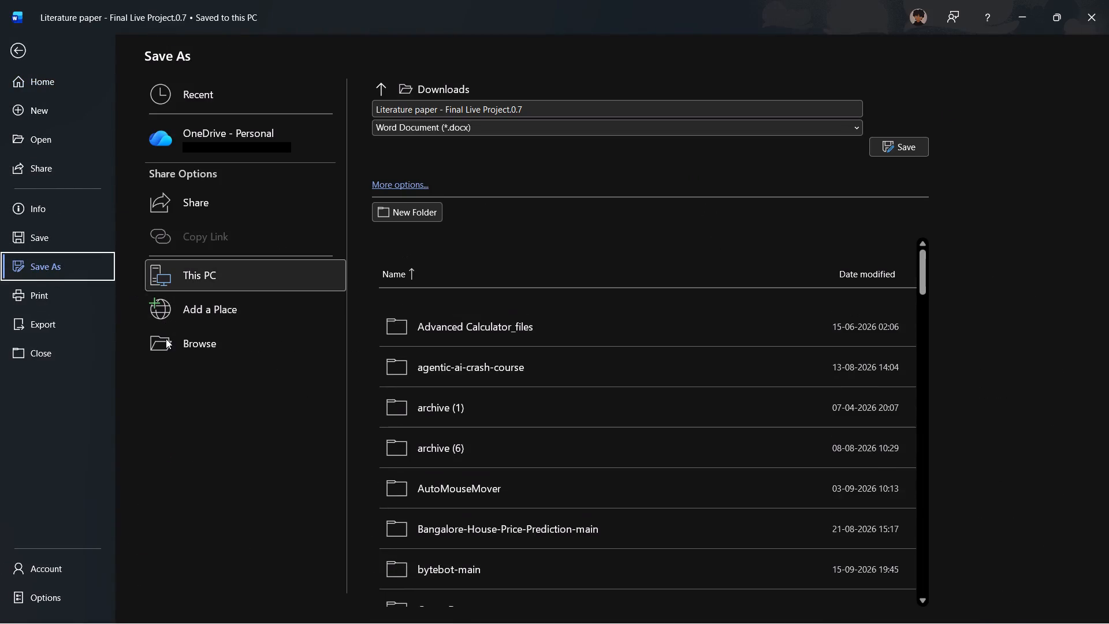
Save a PDF copy of the literature paper in Downloads, named Literature paper - Final Live Project.0.7.3.
left_click(166, 340)
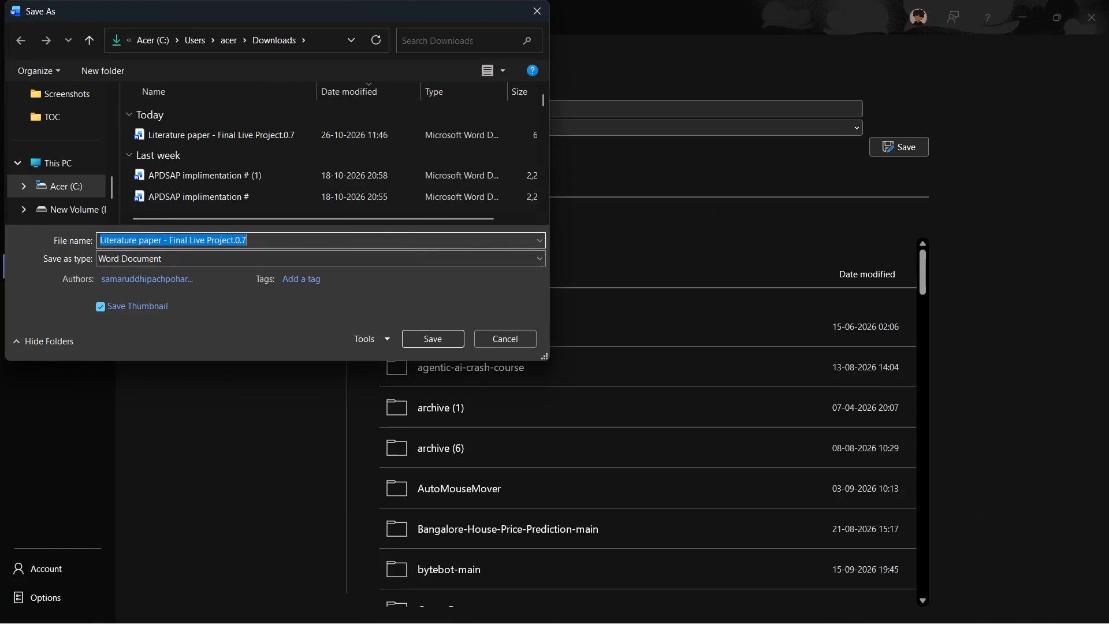
left_click(359, 238)
left_click(359, 238)
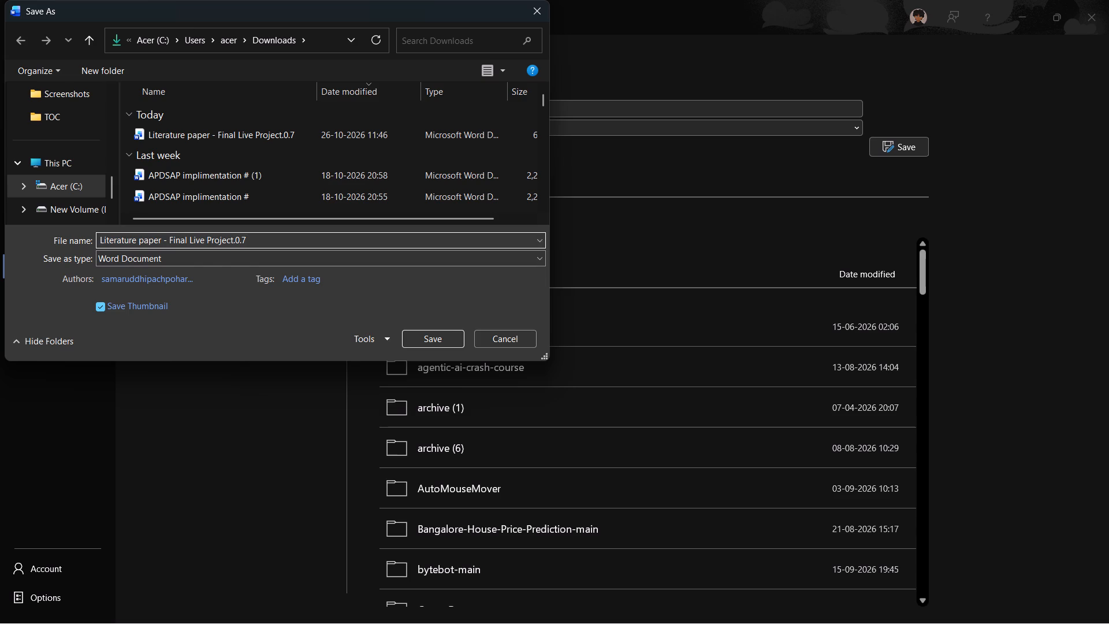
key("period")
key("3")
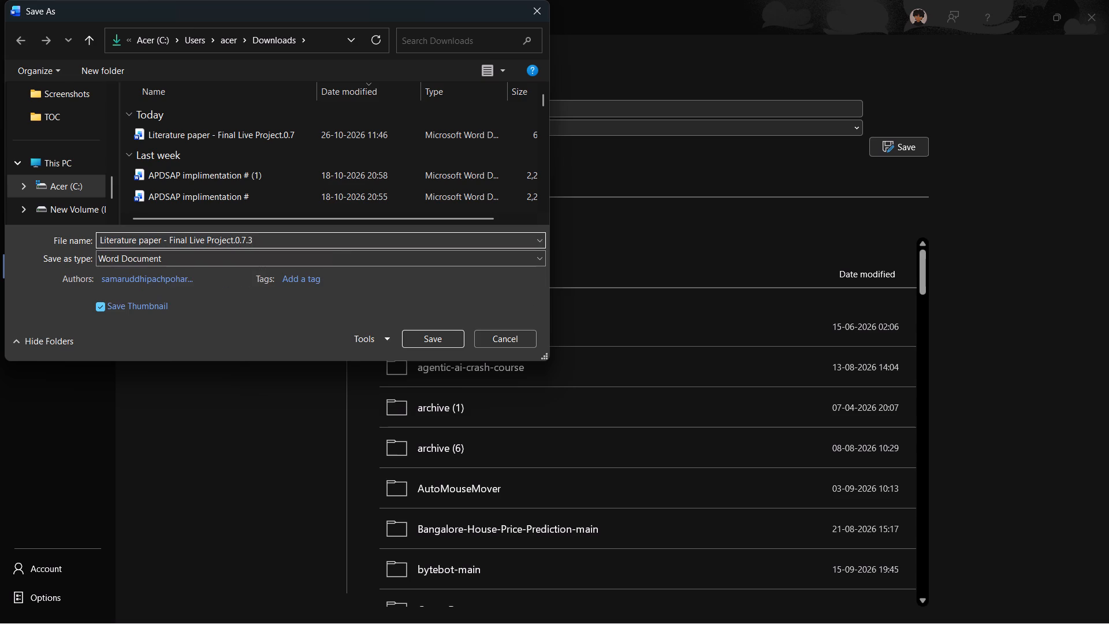
left_click(344, 252)
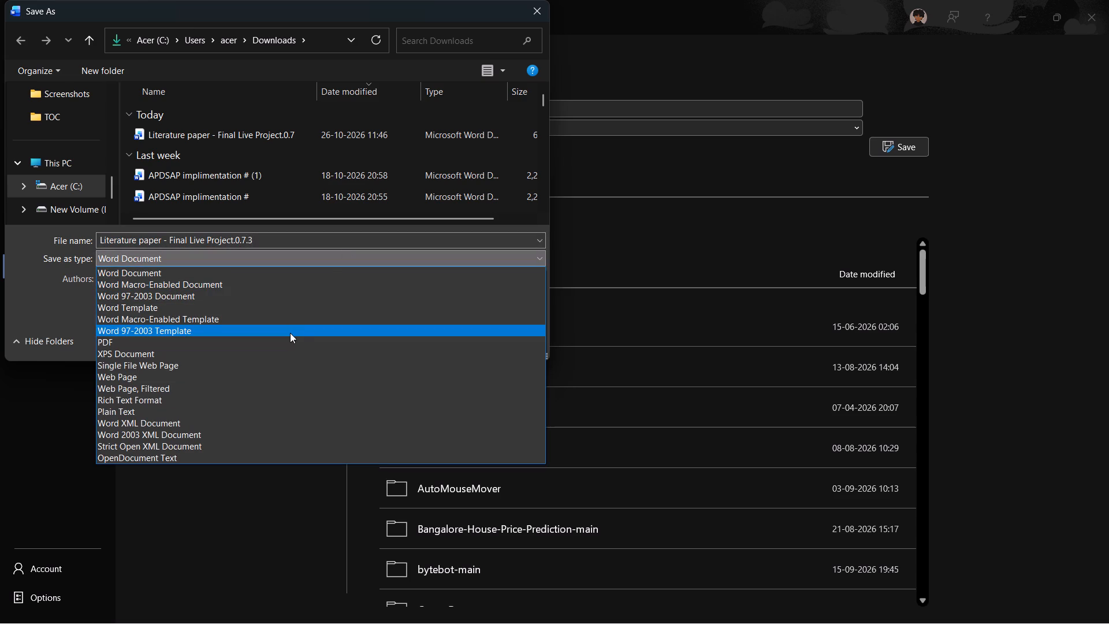
left_click_drag(286, 348, 286, 341)
left_click(286, 341)
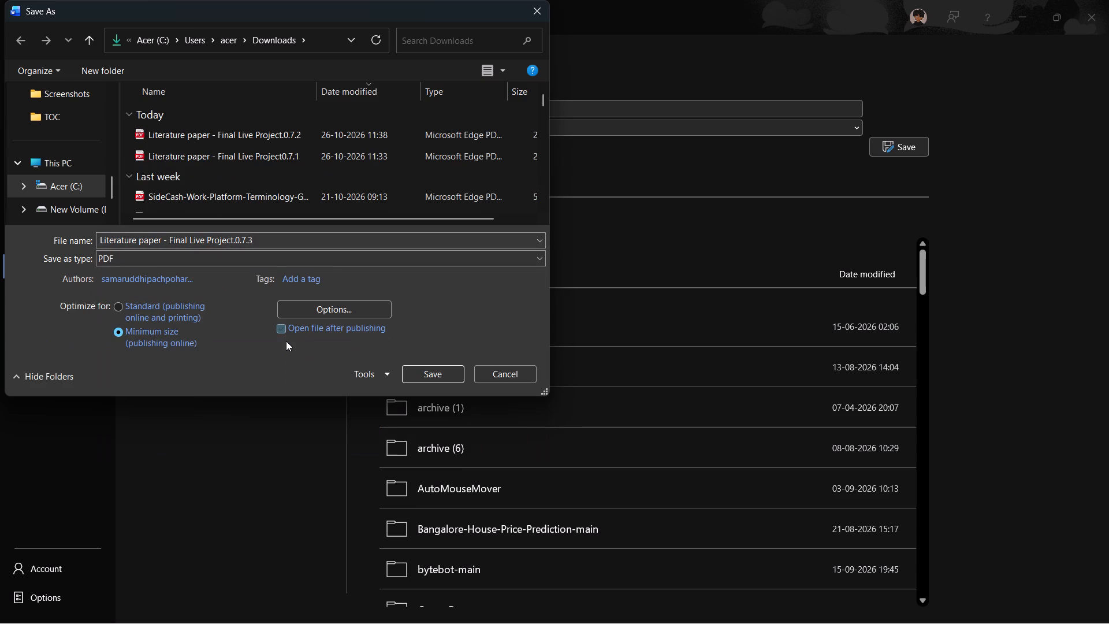
left_click(445, 377)
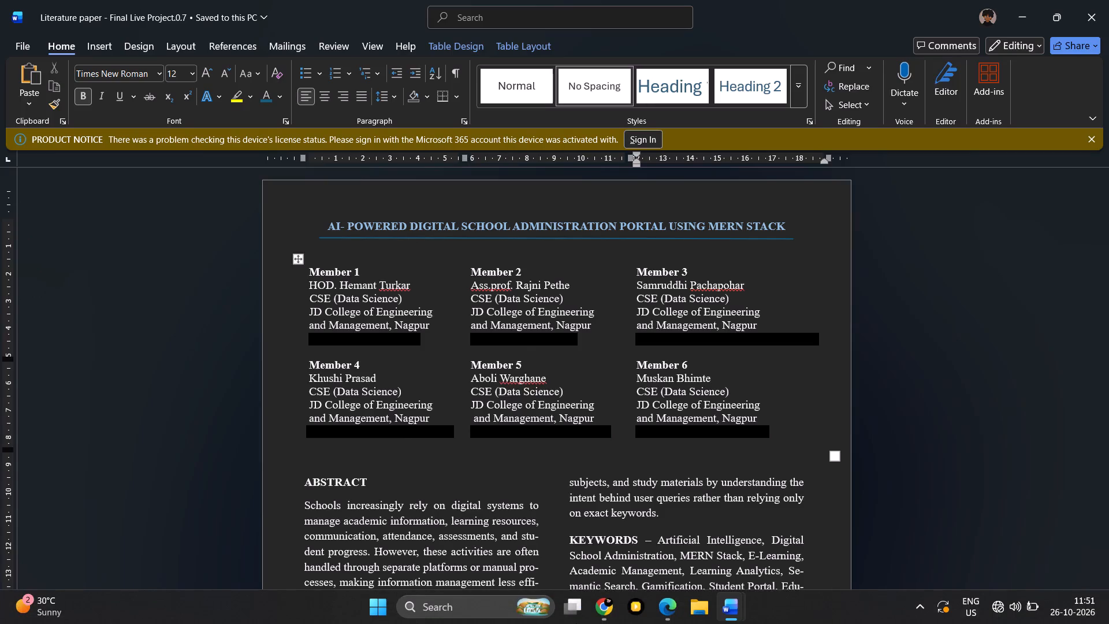
Check the available Wi-Fi networks in the system quick settings, then return to the paper.
left_click(1014, 611)
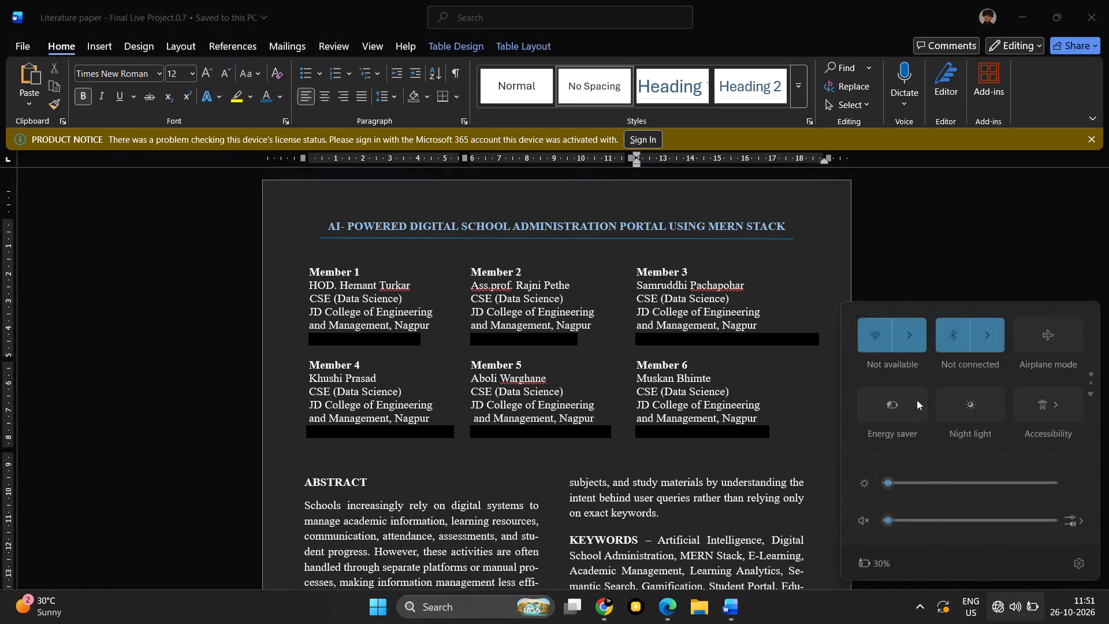
left_click(911, 338)
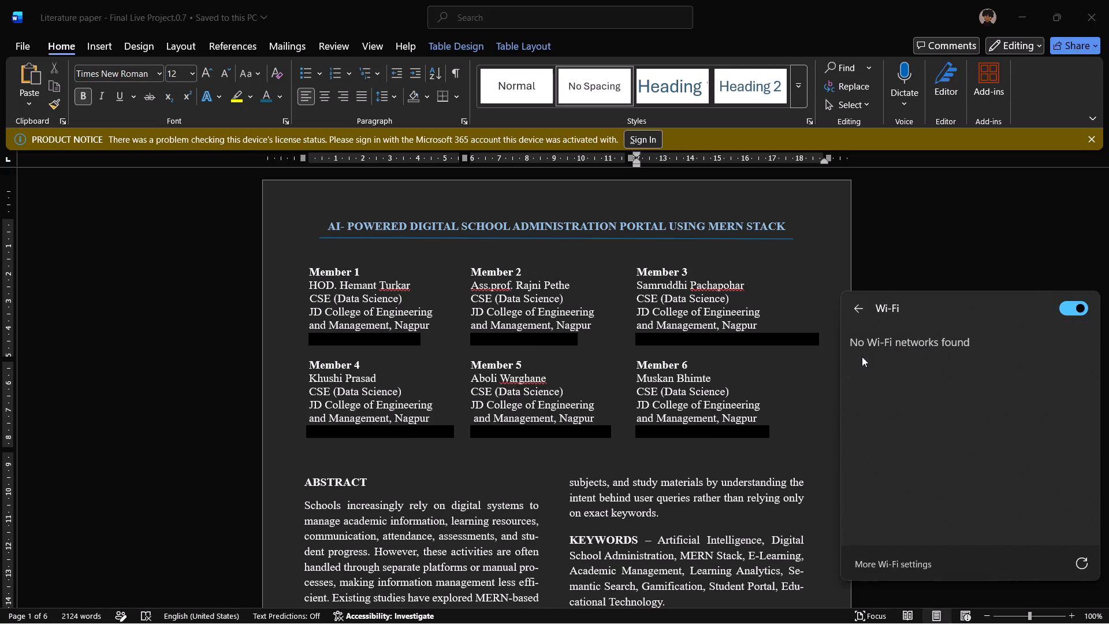
left_click(853, 307)
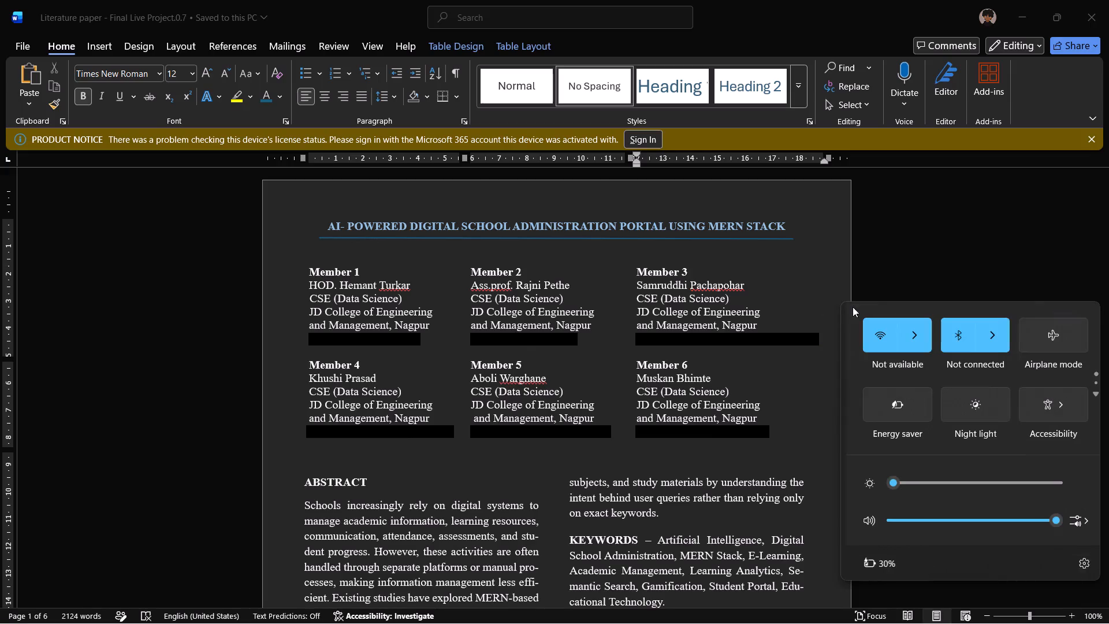
left_click(919, 232)
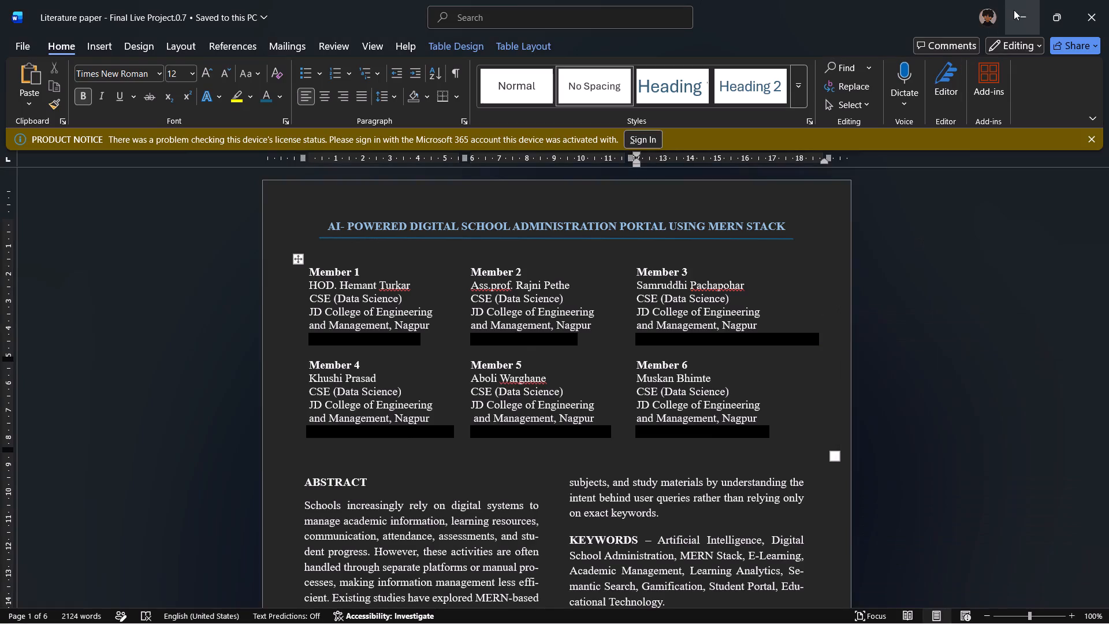
Minimize the literature paper window.
left_click(1015, 11)
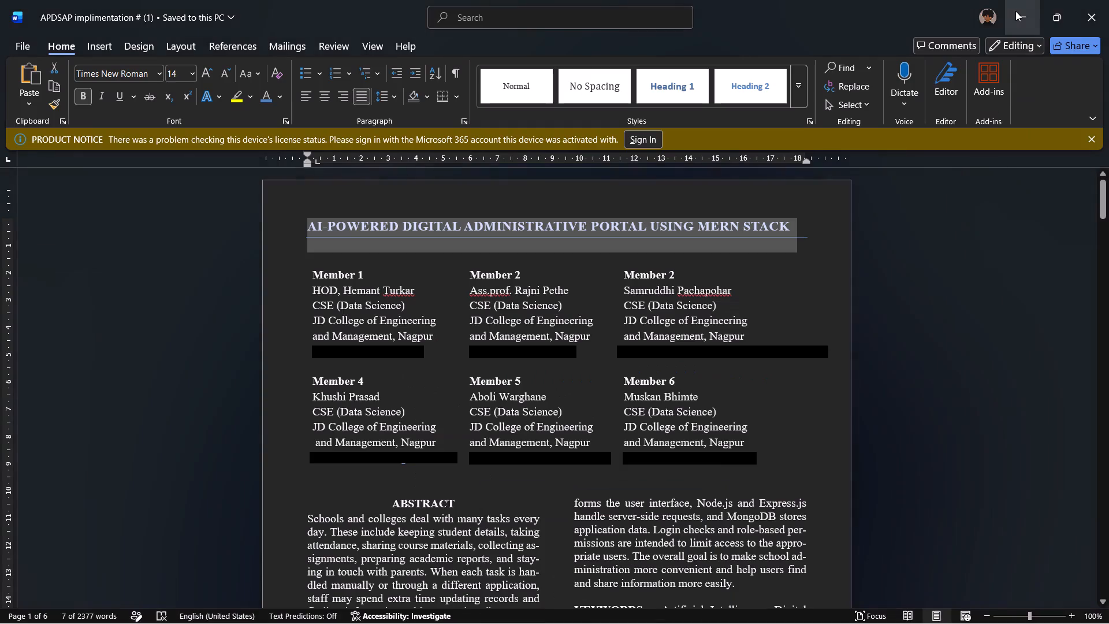